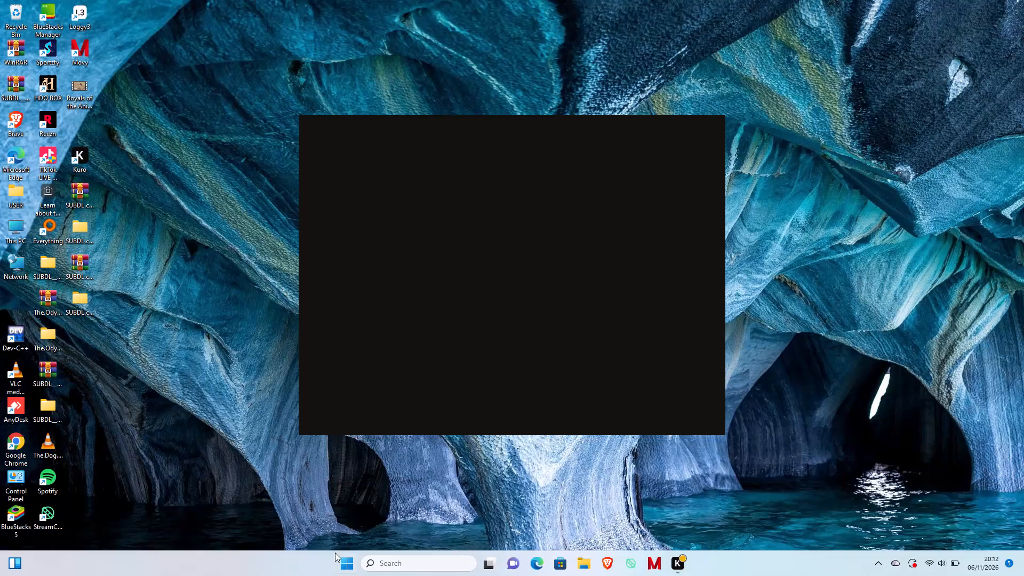
Launch Excel and open the recent workbook grp.
{"action": "left_click", "coordinate": [349, 562]}
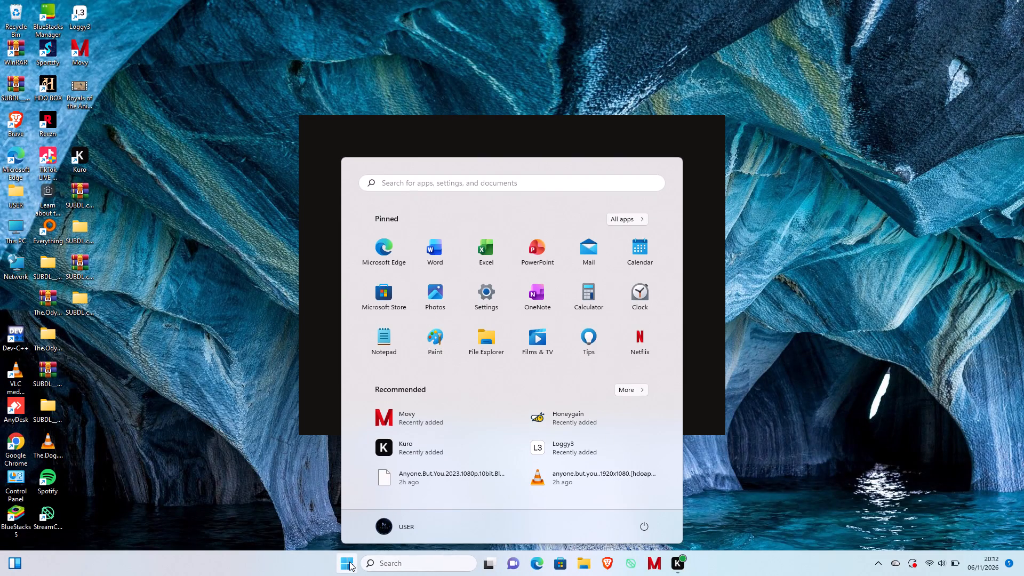
{"action": "left_click", "coordinate": [483, 259]}
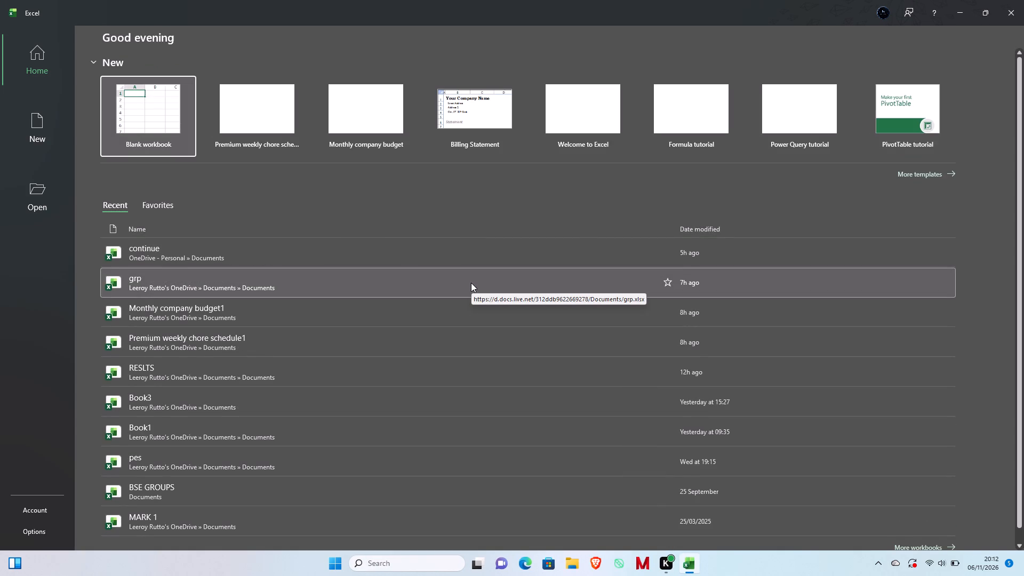
{"action": "left_click", "coordinate": [471, 283]}
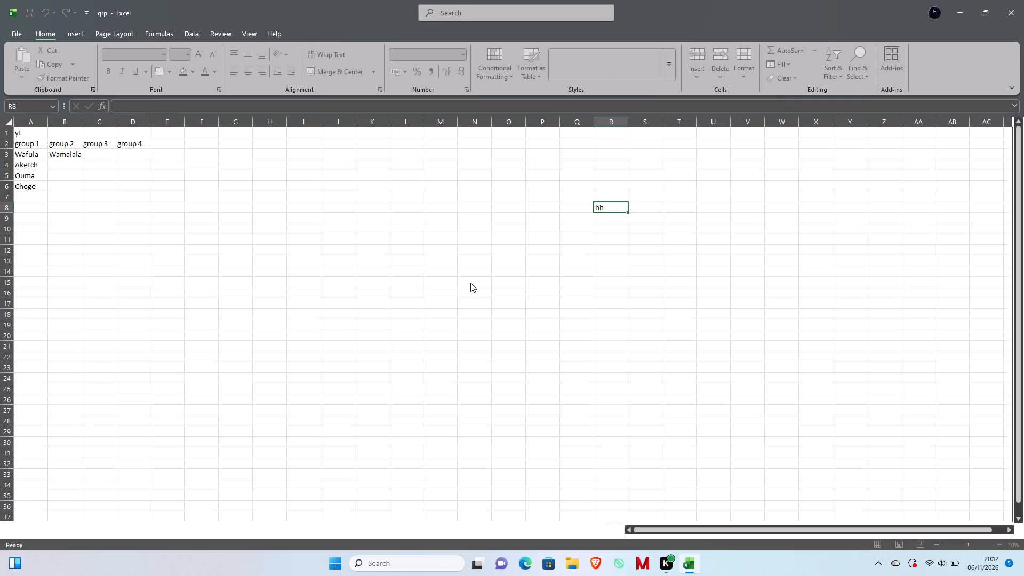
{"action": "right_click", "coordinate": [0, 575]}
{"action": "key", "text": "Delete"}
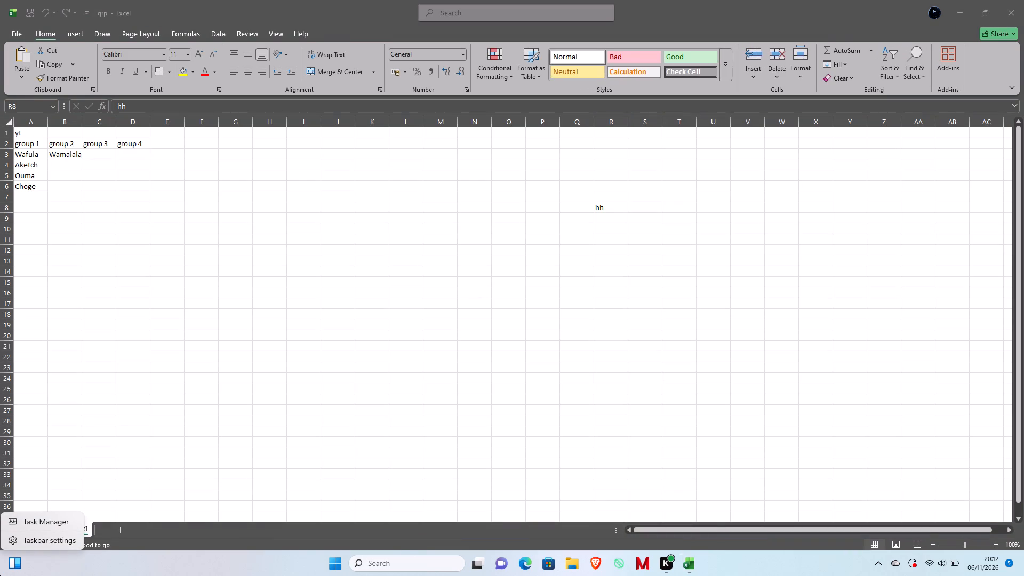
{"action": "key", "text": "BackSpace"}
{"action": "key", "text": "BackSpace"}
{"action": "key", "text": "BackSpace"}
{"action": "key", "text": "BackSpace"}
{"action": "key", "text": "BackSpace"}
Clear the stray "hh" entry from cell R8.
{"action": "left_click", "coordinate": [609, 207]}
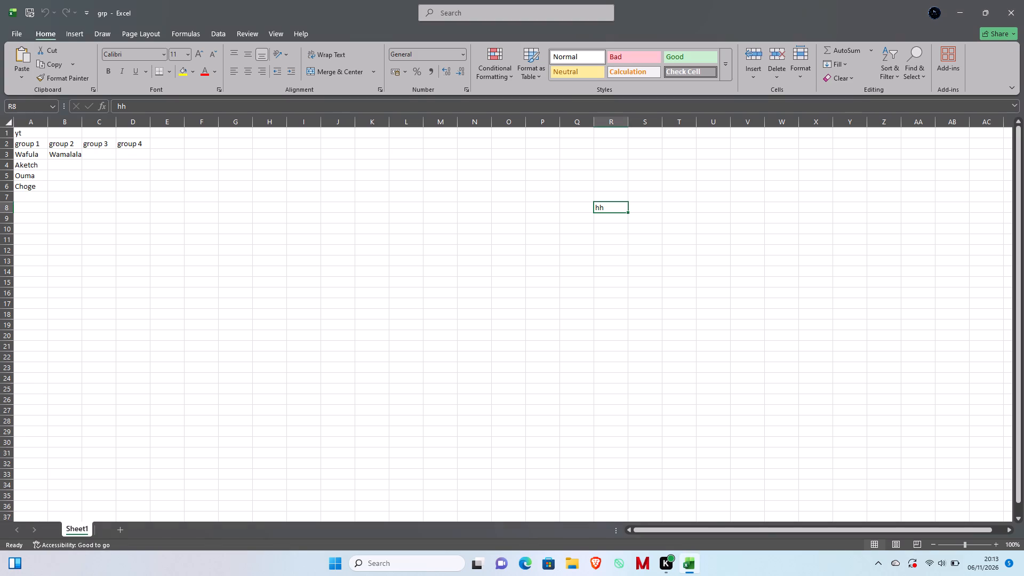
{"action": "key", "text": "Delete"}
Fill the group 2 column below Wamalala with John, Amani and Juma in cells B4 to B6.
{"action": "left_click", "coordinate": [66, 164]}
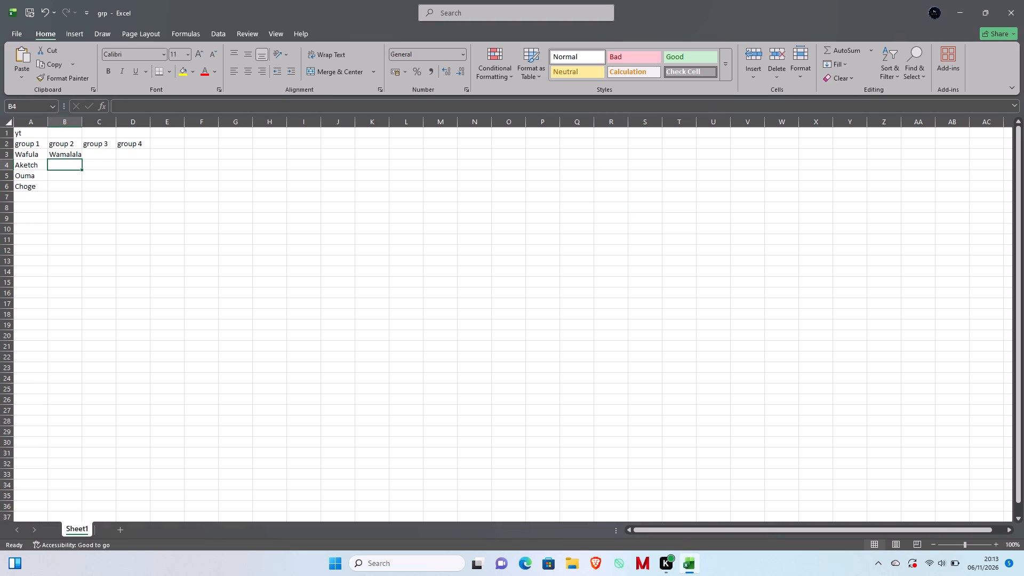
{"action": "type", "text": "jo"}
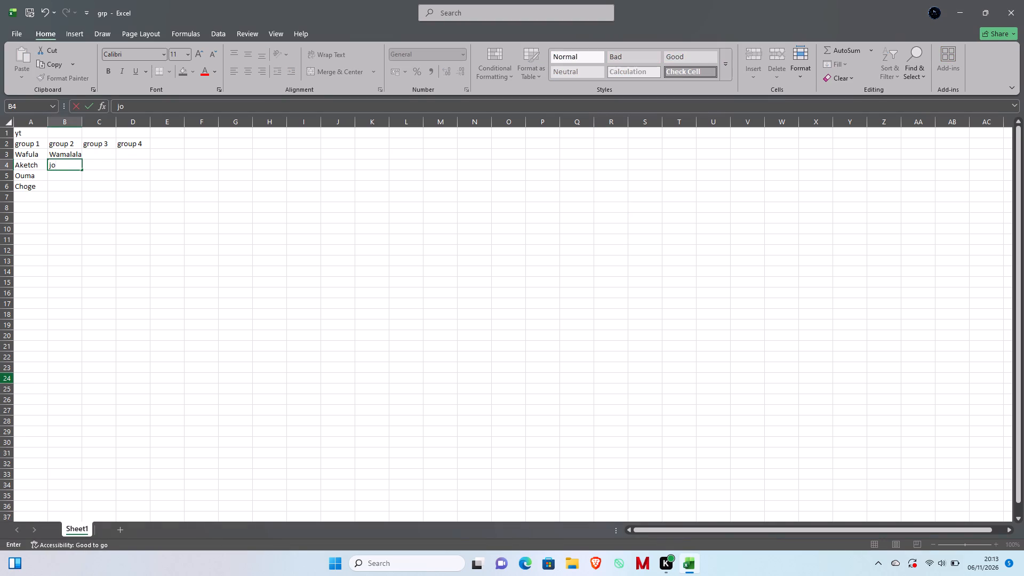
{"action": "key", "text": "BackSpace"}
{"action": "key", "text": "BackSpace"}
{"action": "type", "text": "John"}
{"action": "key", "text": "Return"}
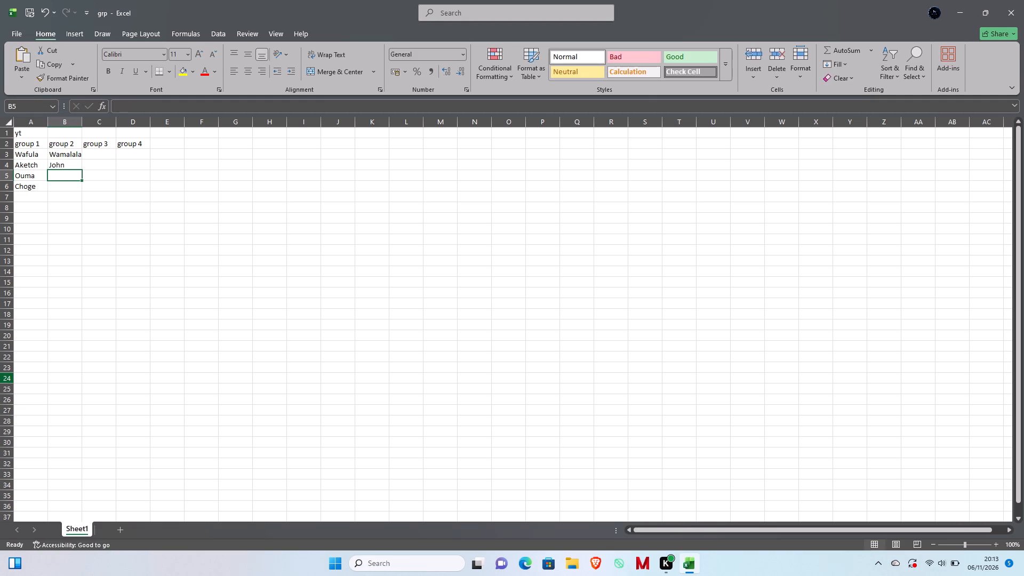
{"action": "key", "text": "shift+a"}
{"action": "type", "text": "ma"}
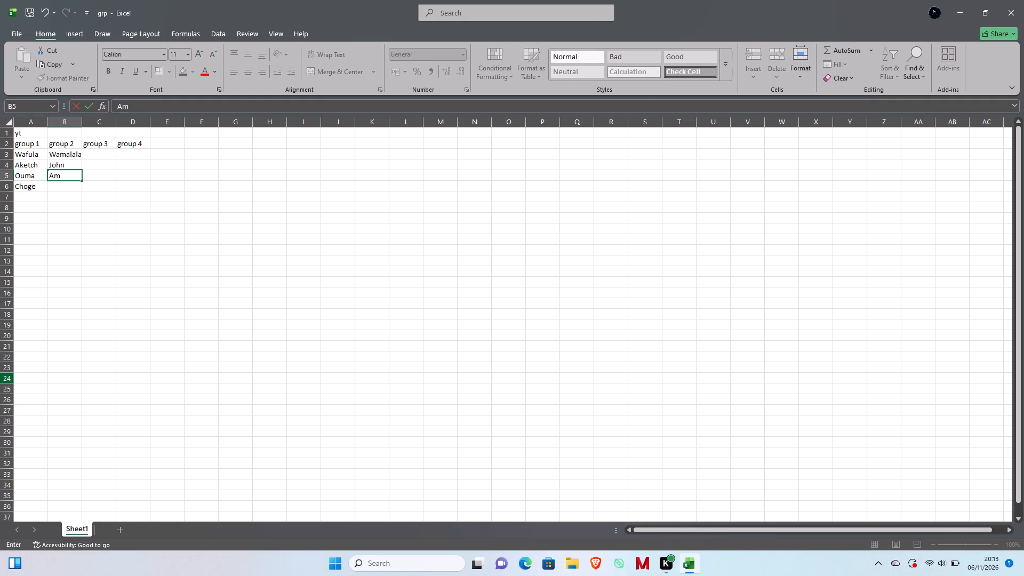
{"action": "type", "text": "ni"}
{"action": "key", "text": "Return"}
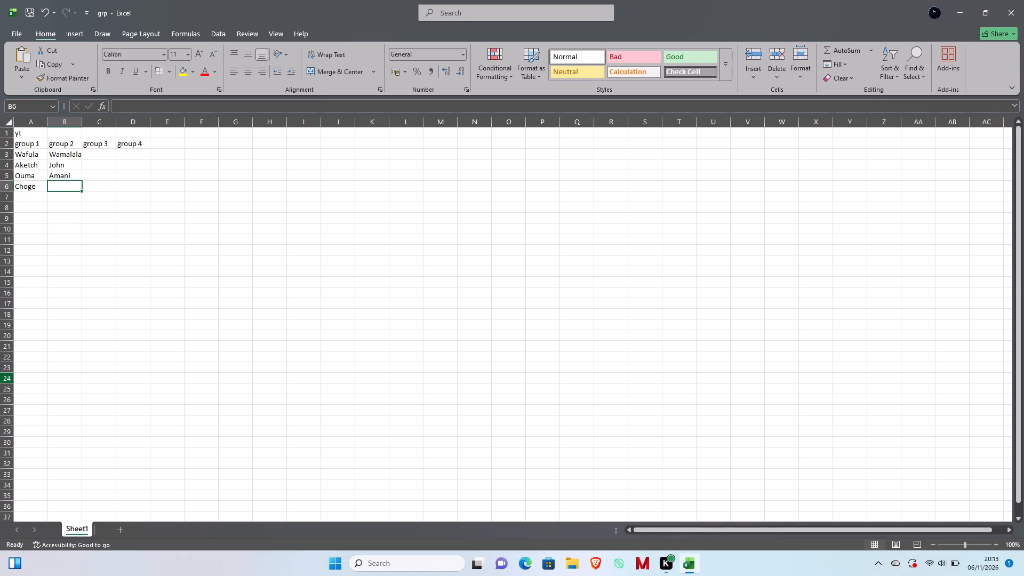
{"action": "key", "text": "shift+j"}
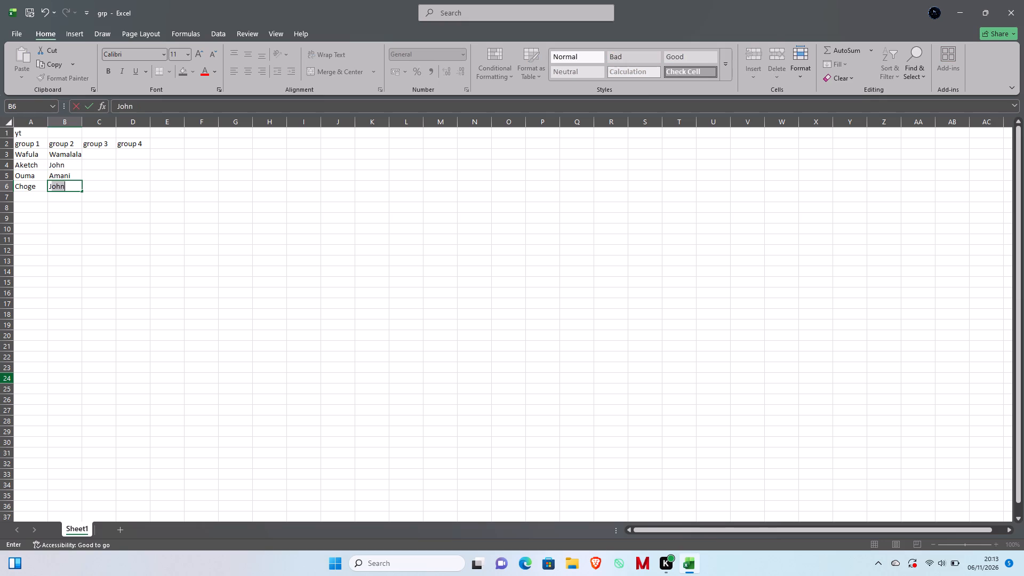
{"action": "type", "text": "um"}
{"action": "key", "text": "a"}
{"action": "key", "text": "Return"}
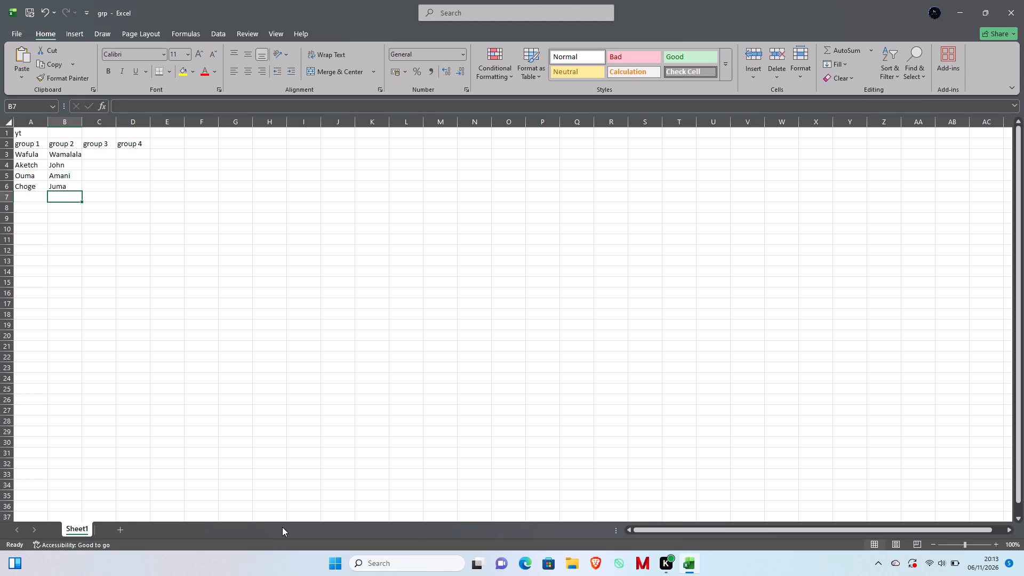
Fill the group 3 column with Penina, Sam, Will and Jack in cells C3 to C6.
{"action": "key", "text": "Right"}
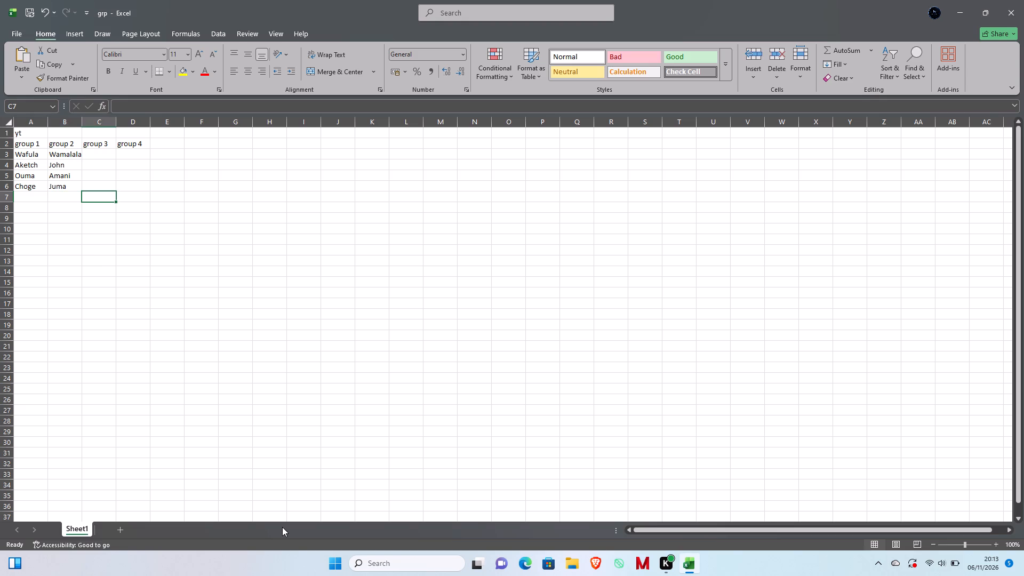
{"action": "key", "text": "Up"}
{"action": "key", "text": "Up"}
{"action": "key", "text": "Up"}
{"action": "key", "text": "Up"}
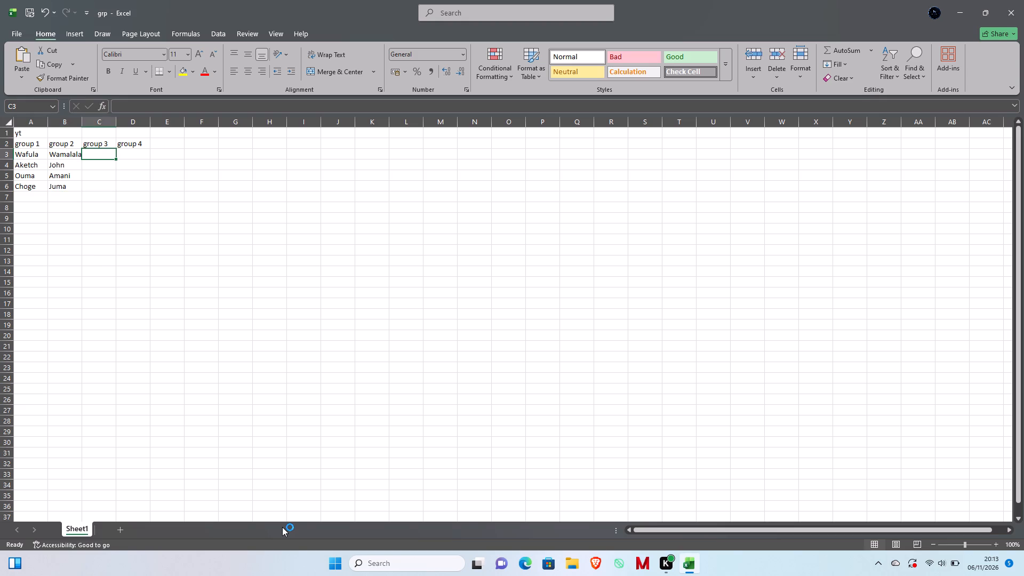
{"action": "key", "text": "shift+p"}
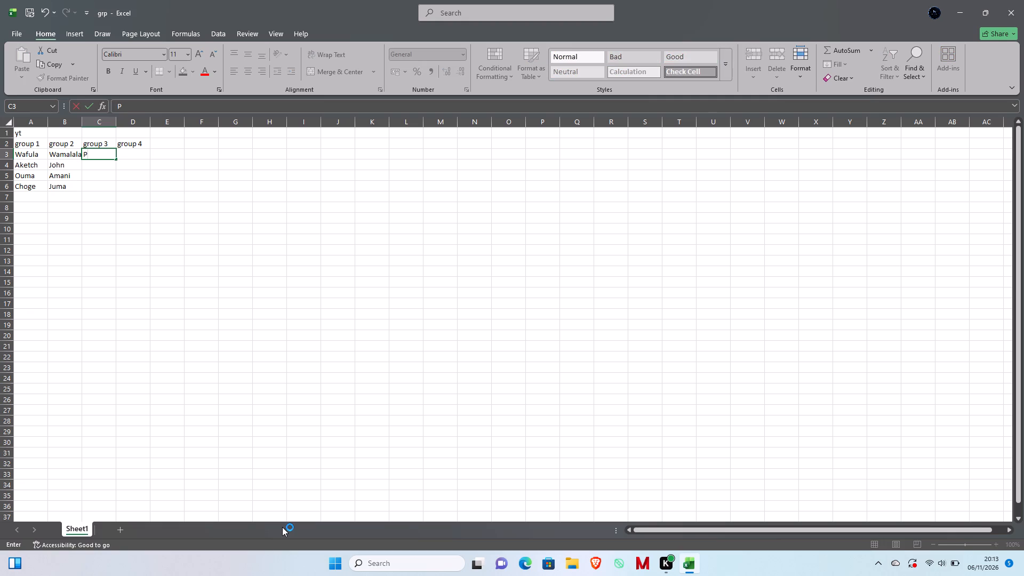
{"action": "key", "text": "e"}
{"action": "type", "text": "nin"}
{"action": "key", "text": "a"}
{"action": "key", "text": "Return"}
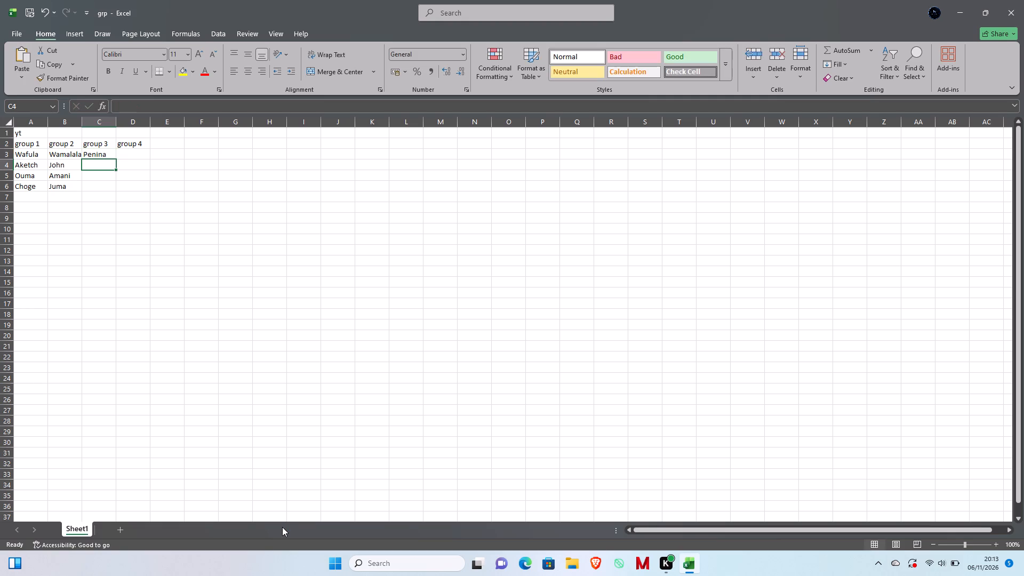
{"action": "type", "text": "Sa"}
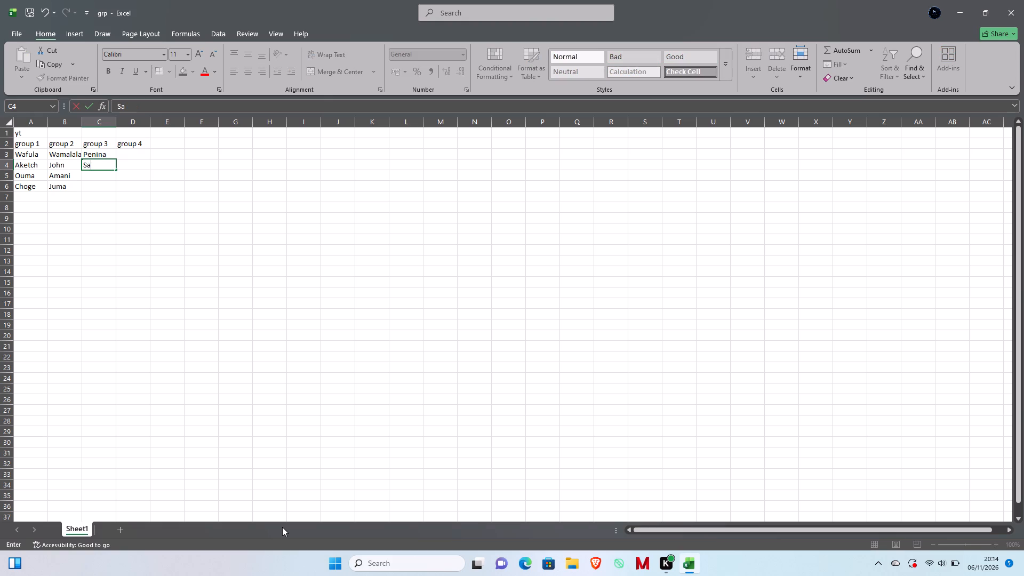
{"action": "key", "text": "m"}
{"action": "key", "text": "Return"}
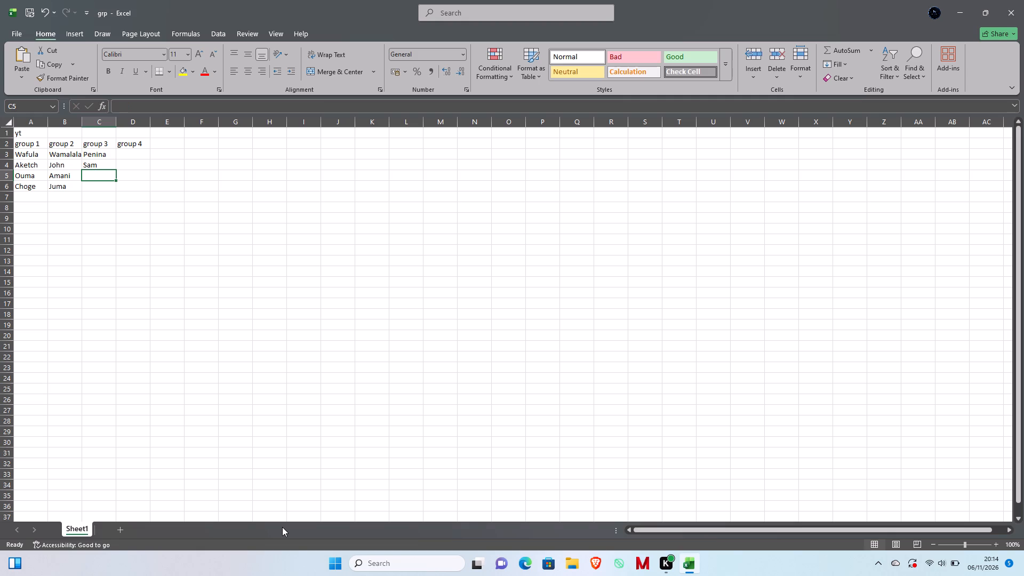
{"action": "key", "text": "shift+w"}
{"action": "type", "text": "ill"}
{"action": "key", "text": "Return"}
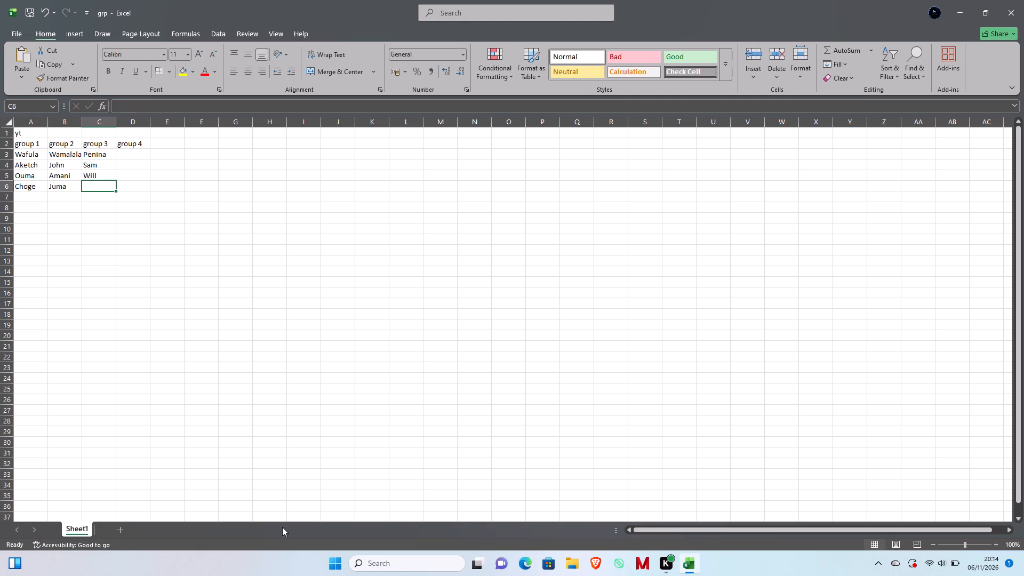
{"action": "type", "text": "Jac"}
{"action": "key", "text": "k"}
{"action": "key", "text": "Return"}
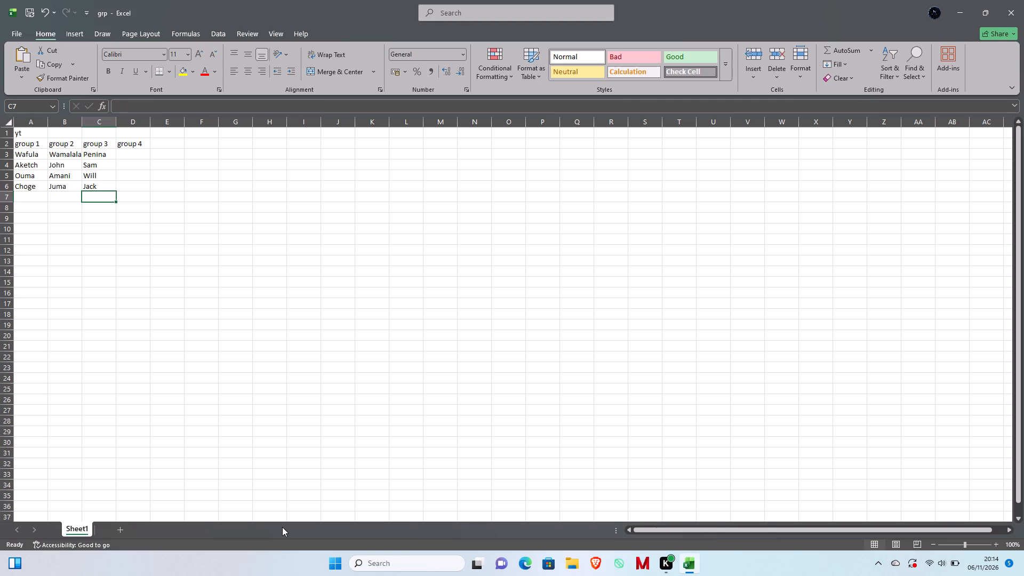
Fill the group 4 column with Wangui, Stu, Xavier and Tim' in cells D3 to D6.
{"action": "key", "text": "Right"}
{"action": "key", "text": "Up"}
{"action": "key", "text": "Up"}
{"action": "key", "text": "Up"}
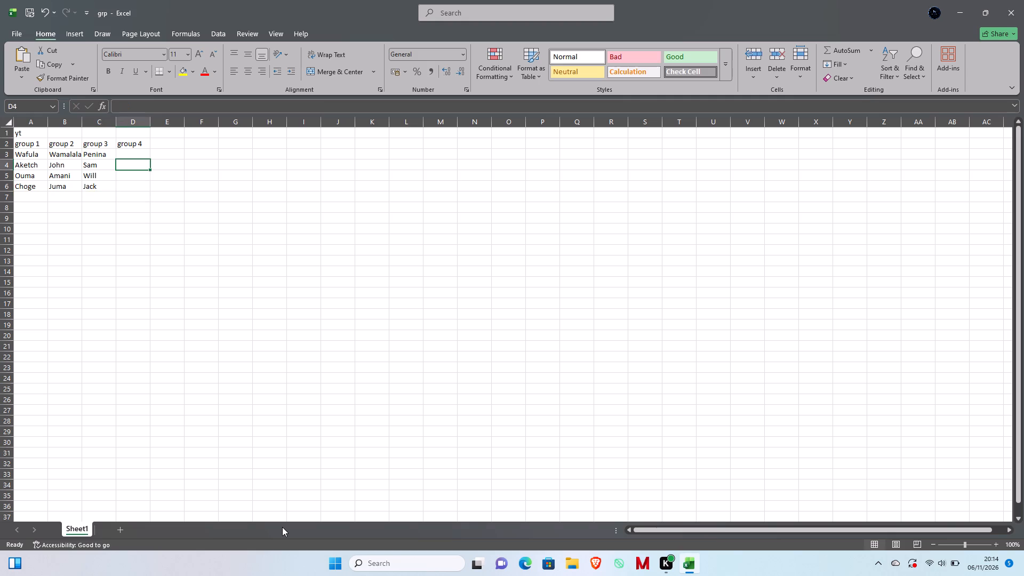
{"action": "key", "text": "Up"}
{"action": "key", "text": "shift+w"}
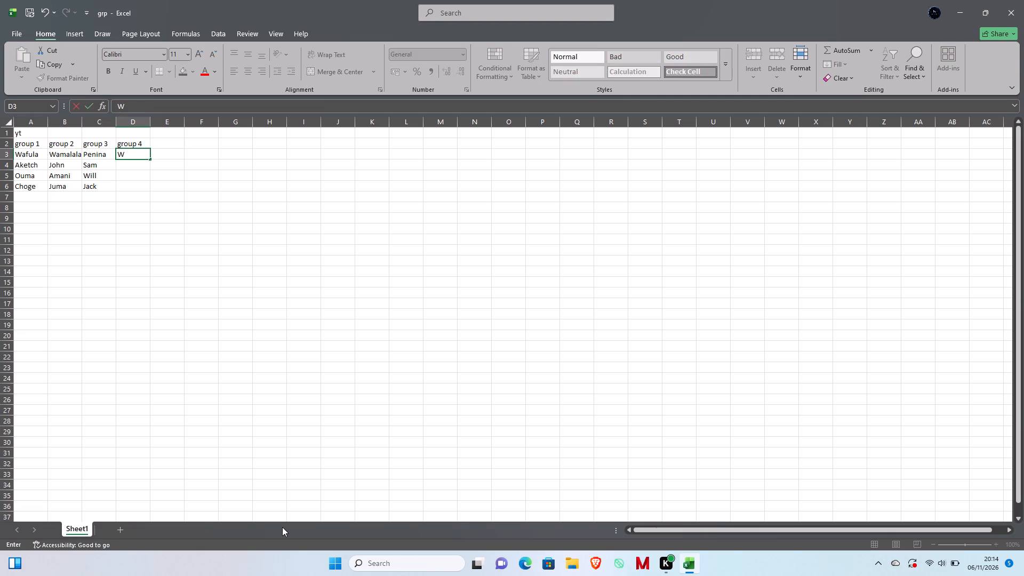
{"action": "key", "text": "a"}
{"action": "key", "text": "m"}
{"action": "key", "text": "BackSpace"}
{"action": "key", "text": "g"}
{"action": "key", "text": "BackSpace"}
{"action": "type", "text": "ngui"}
{"action": "key", "text": "Return"}
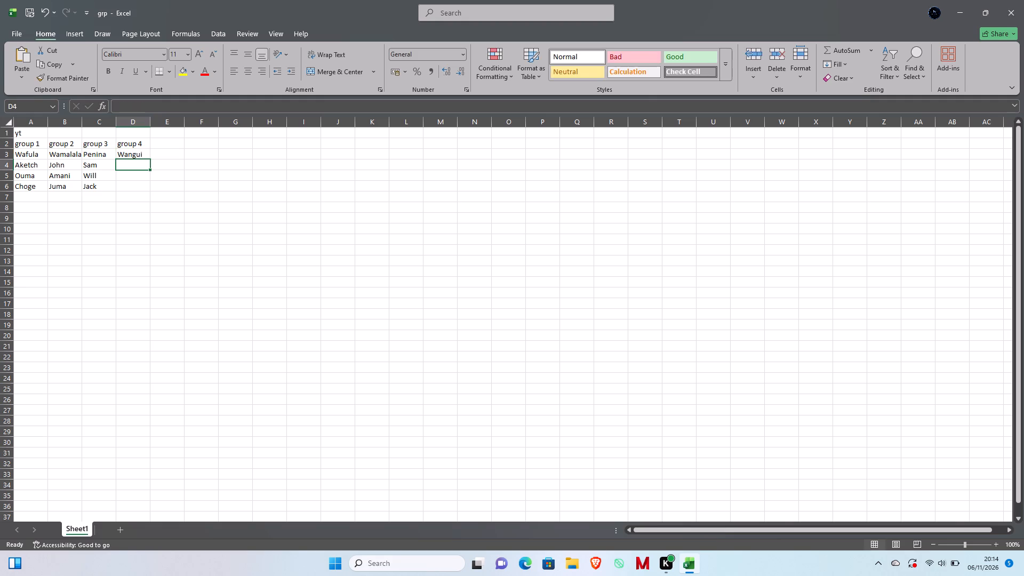
{"action": "key", "text": "s"}
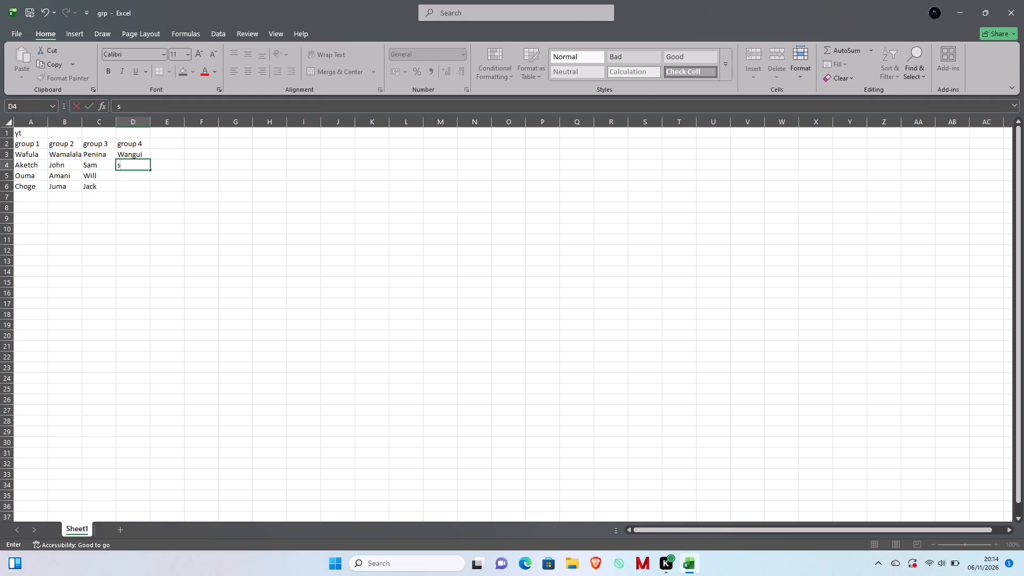
{"action": "key", "text": "BackSpace"}
{"action": "key", "text": "shift+s"}
{"action": "key", "text": "t"}
{"action": "key", "text": "u"}
{"action": "key", "text": "Return"}
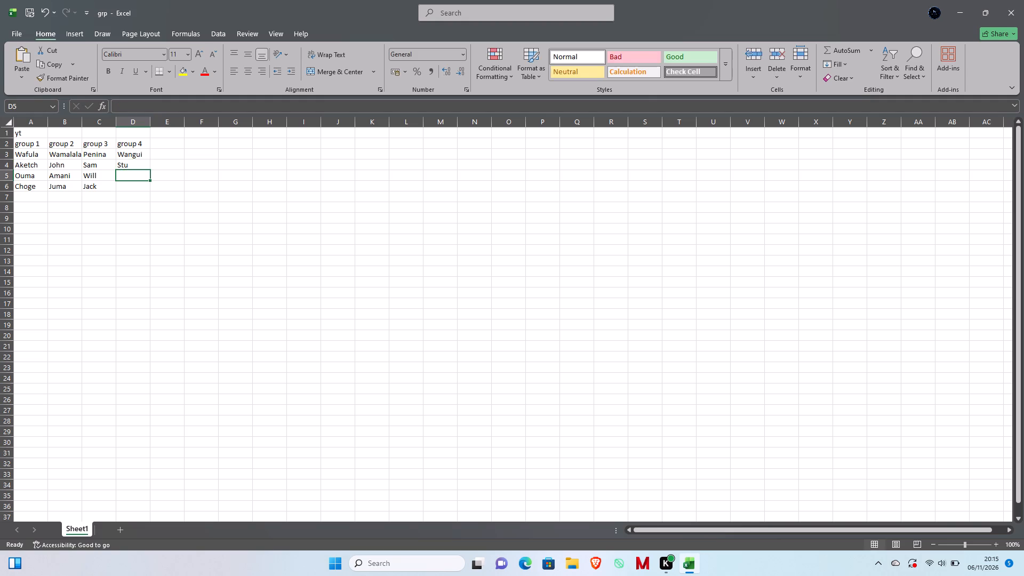
{"action": "type", "text": "Xavier"}
{"action": "key", "text": "Return"}
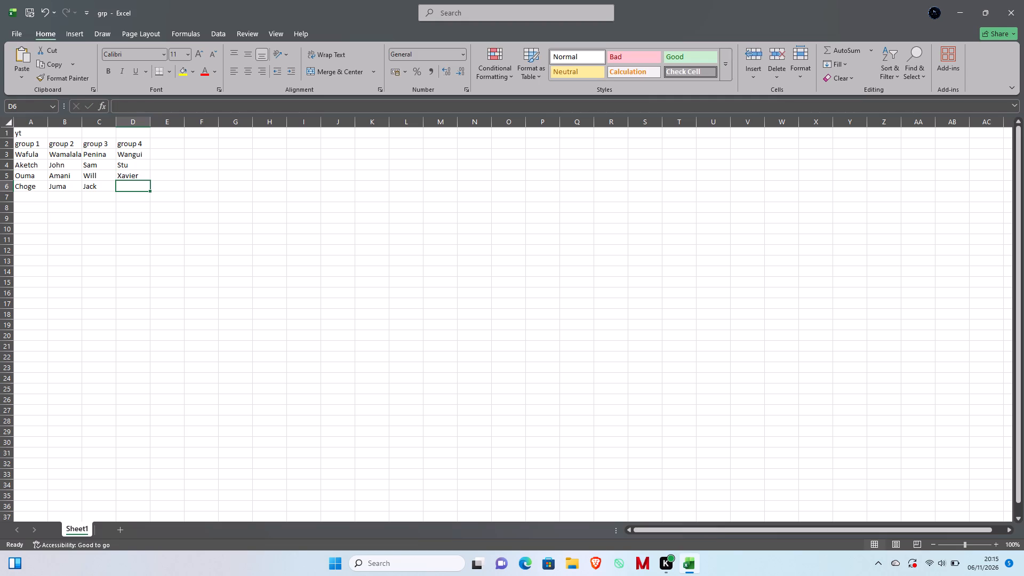
{"action": "type", "text": "Tim'"}
{"action": "key", "text": "Return"}
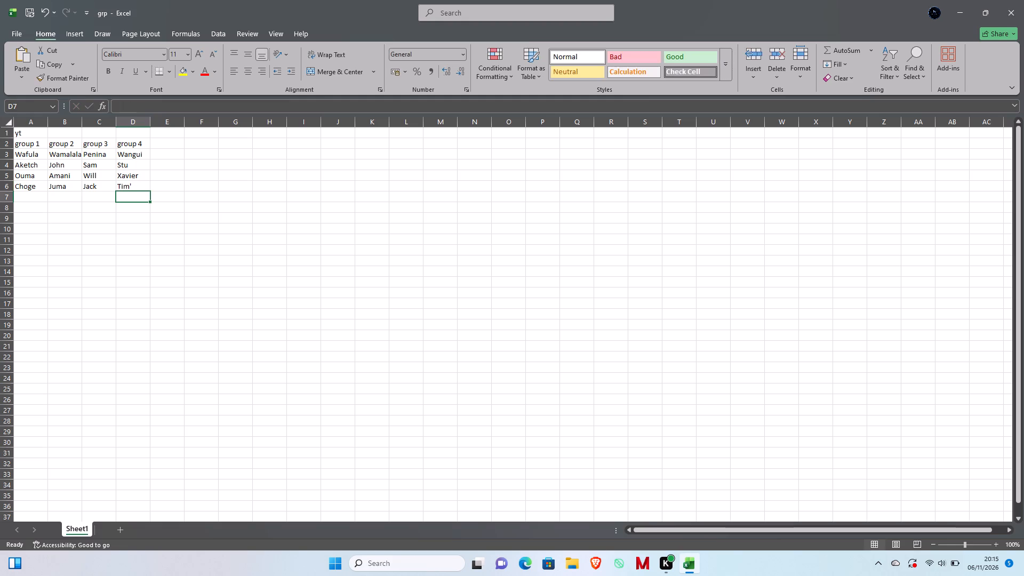
Remove the stray apostrophe after Tim in cell D6.
{"action": "key", "text": "Down"}
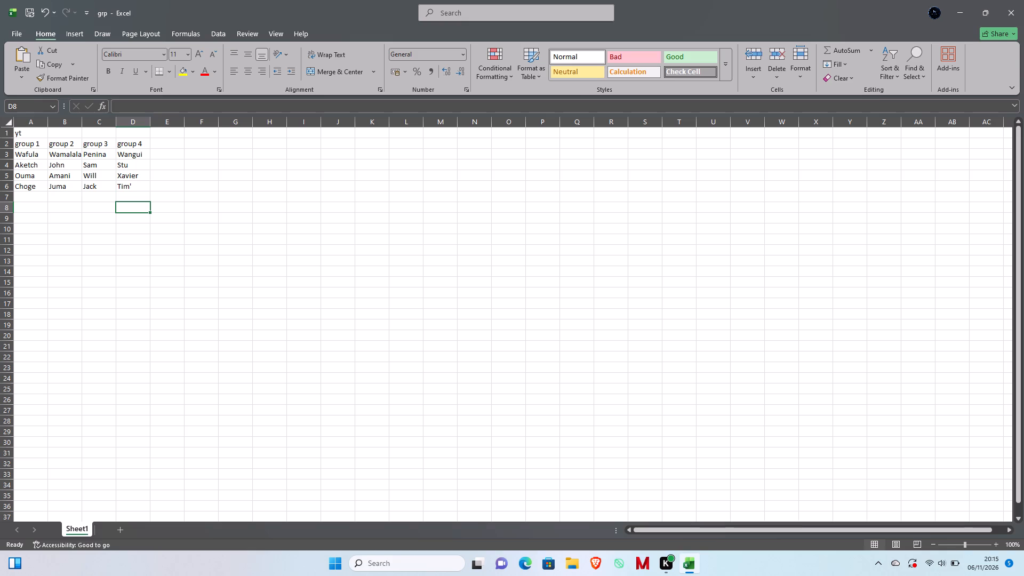
{"action": "double_click", "coordinate": [133, 185]}
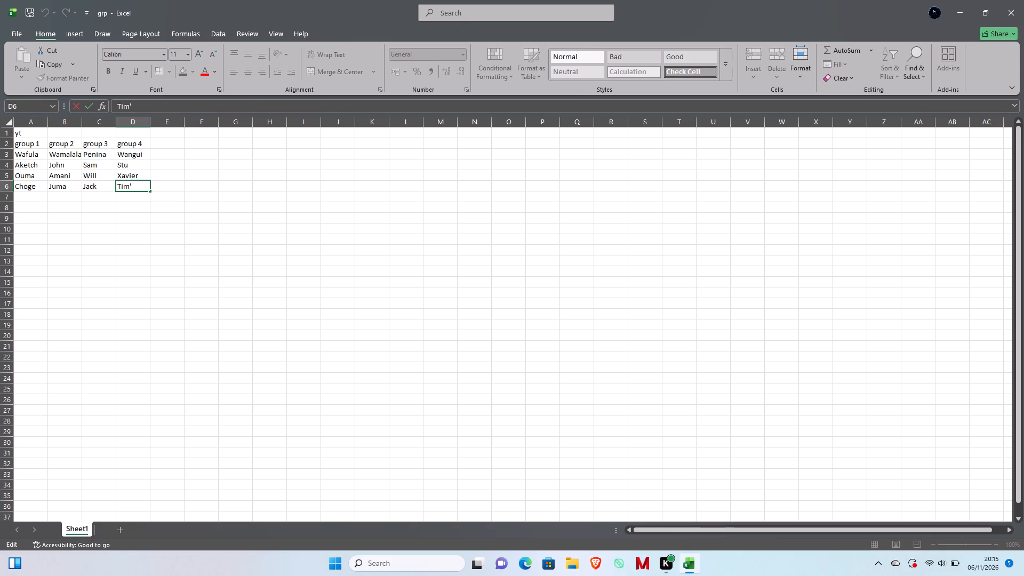
{"action": "key", "text": "BackSpace"}
{"action": "left_click", "coordinate": [65, 218]}
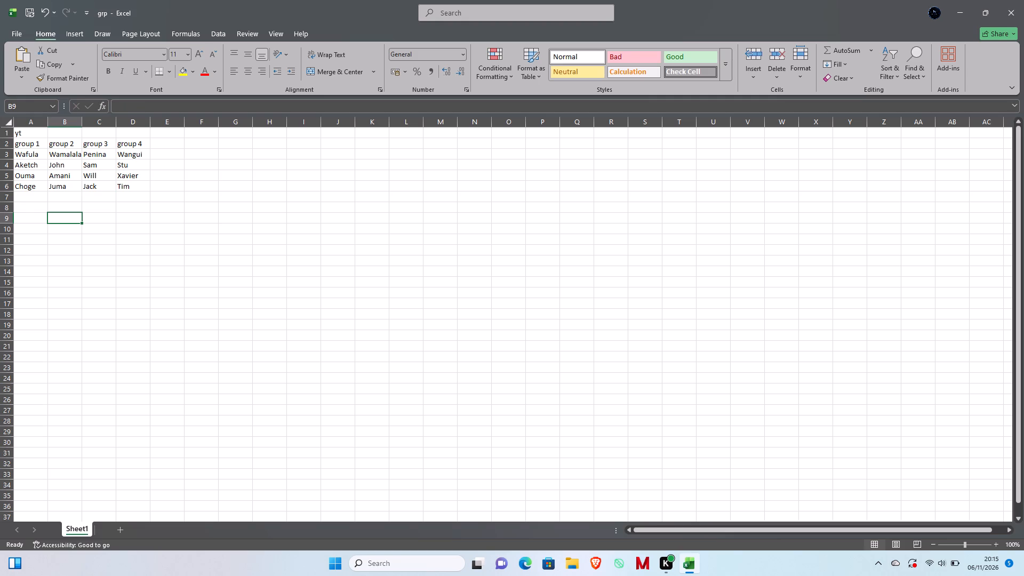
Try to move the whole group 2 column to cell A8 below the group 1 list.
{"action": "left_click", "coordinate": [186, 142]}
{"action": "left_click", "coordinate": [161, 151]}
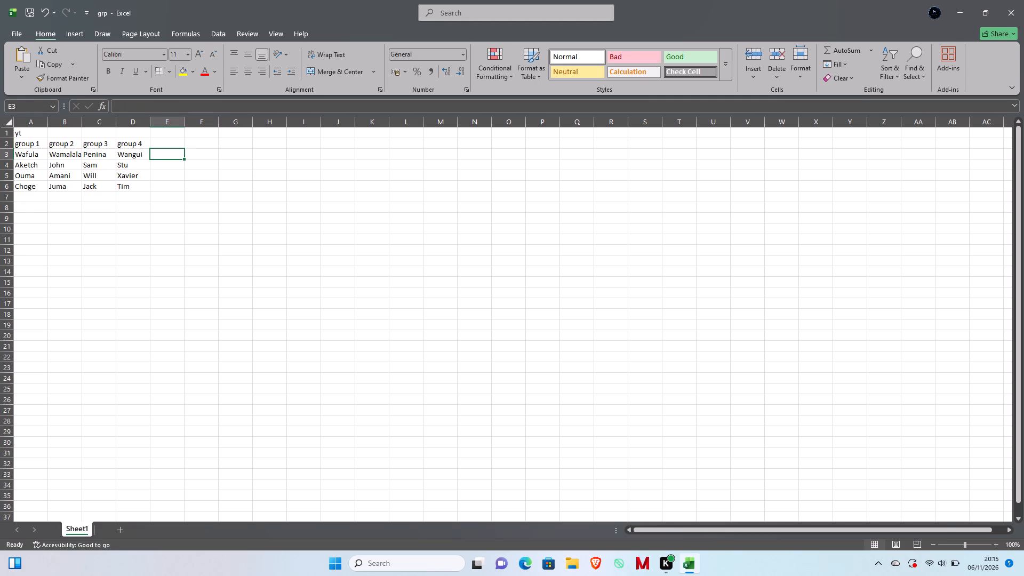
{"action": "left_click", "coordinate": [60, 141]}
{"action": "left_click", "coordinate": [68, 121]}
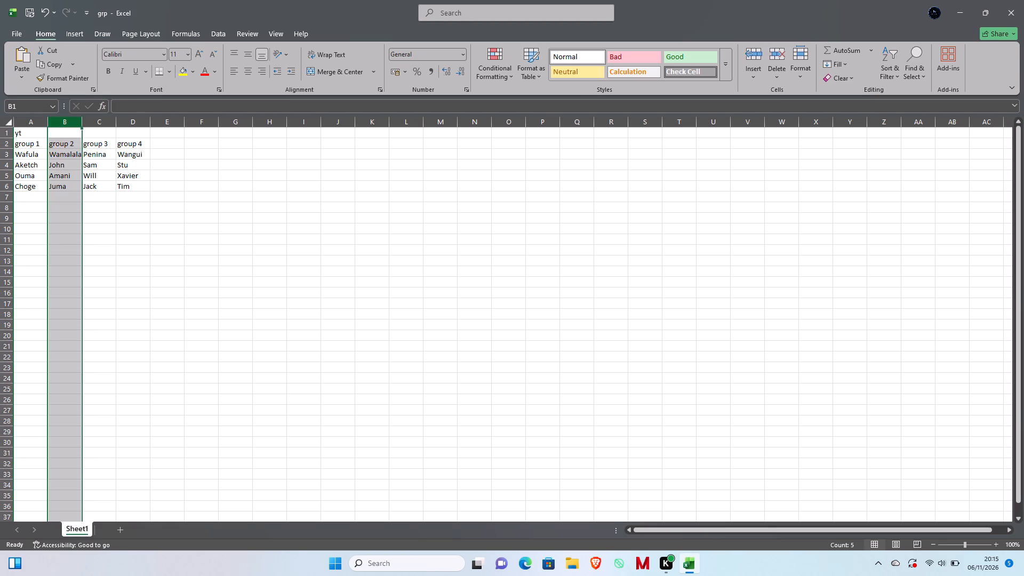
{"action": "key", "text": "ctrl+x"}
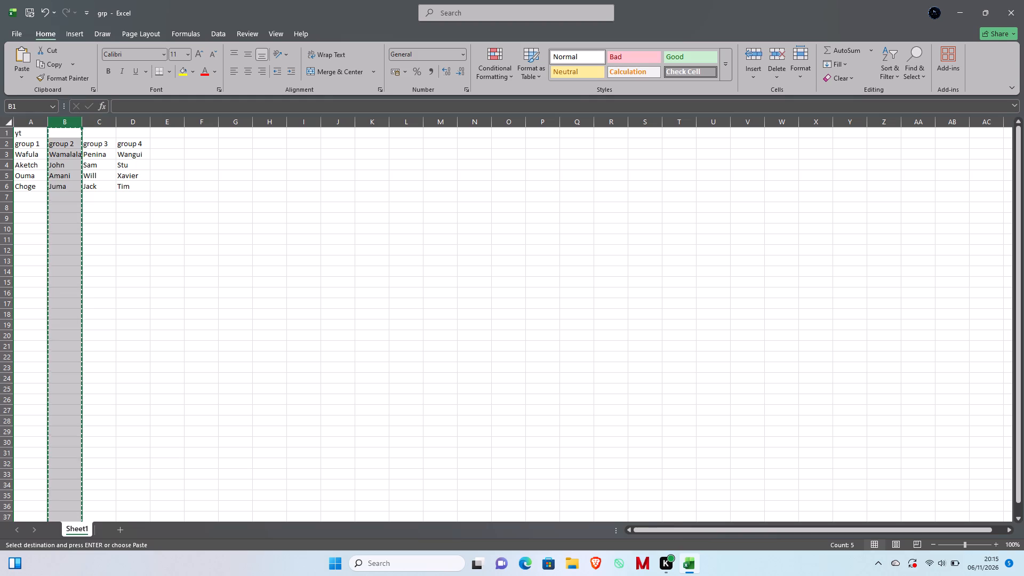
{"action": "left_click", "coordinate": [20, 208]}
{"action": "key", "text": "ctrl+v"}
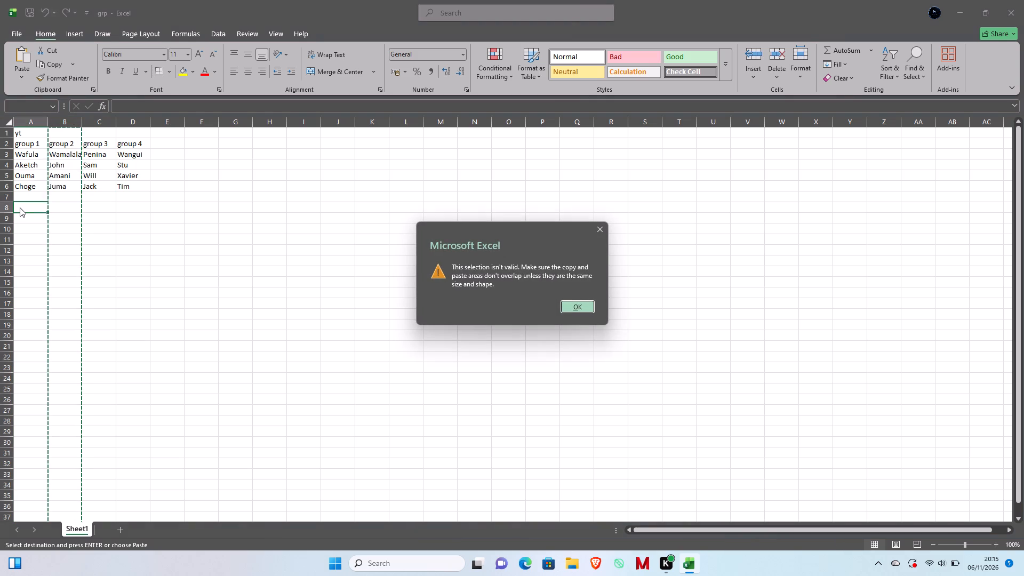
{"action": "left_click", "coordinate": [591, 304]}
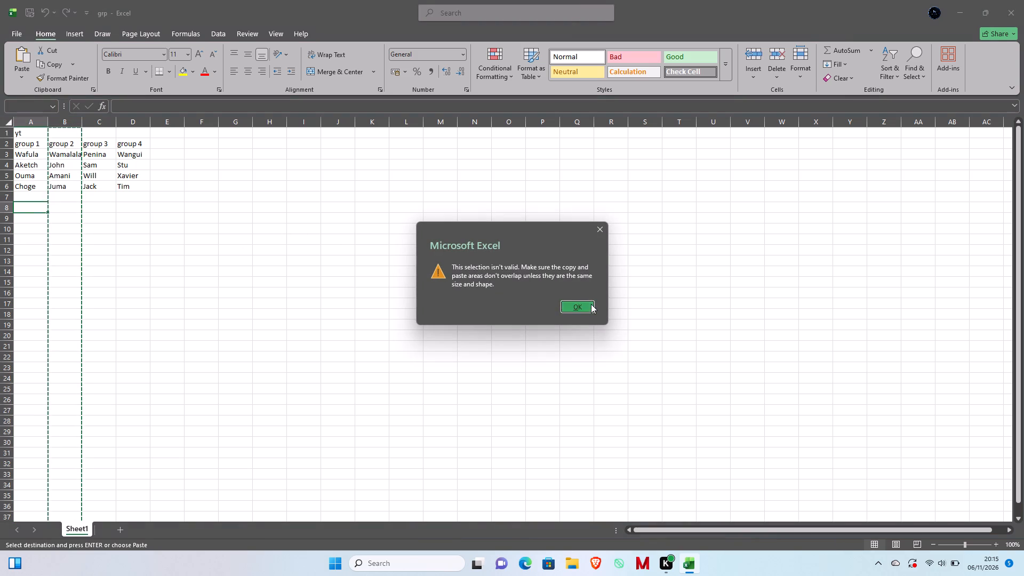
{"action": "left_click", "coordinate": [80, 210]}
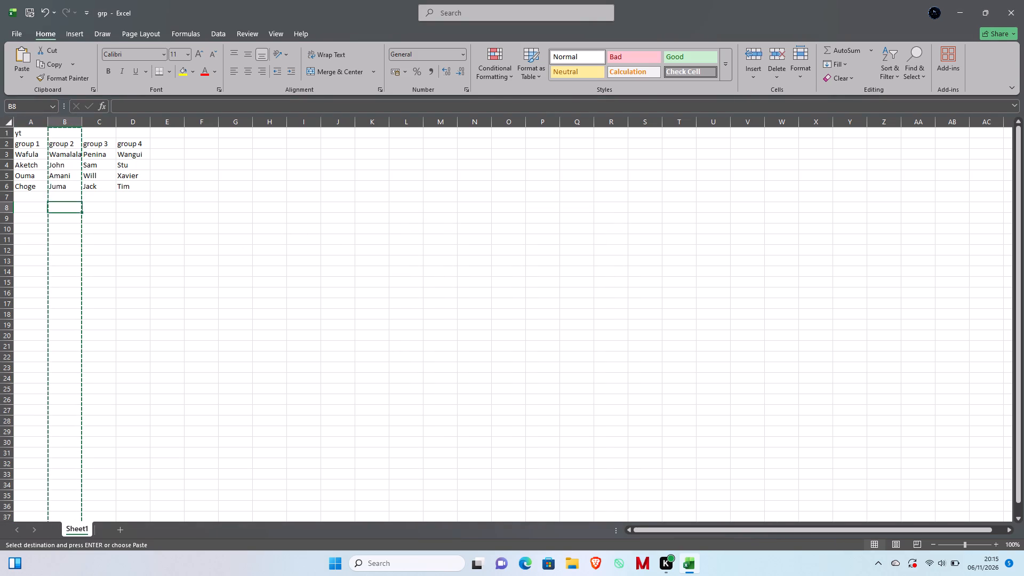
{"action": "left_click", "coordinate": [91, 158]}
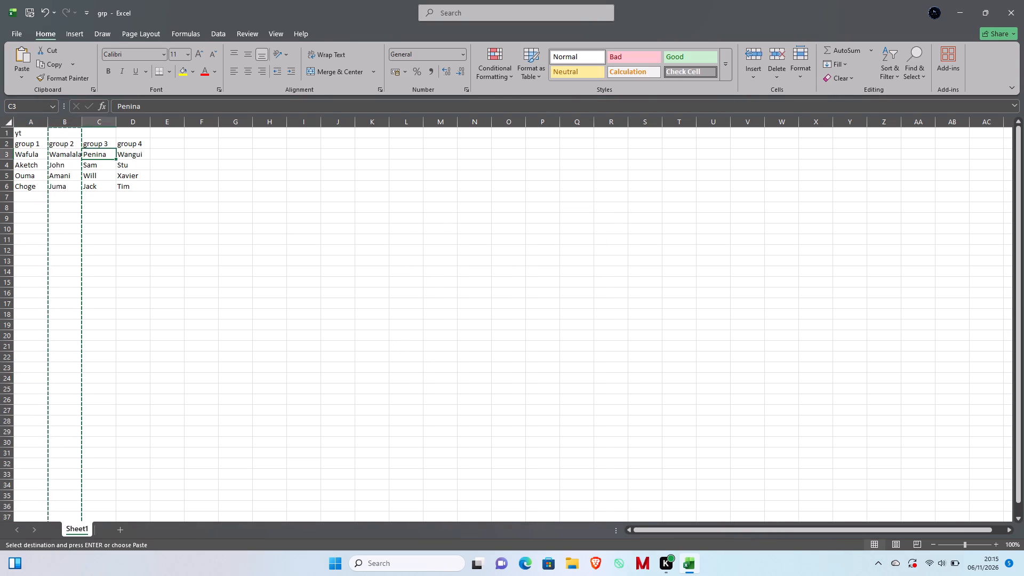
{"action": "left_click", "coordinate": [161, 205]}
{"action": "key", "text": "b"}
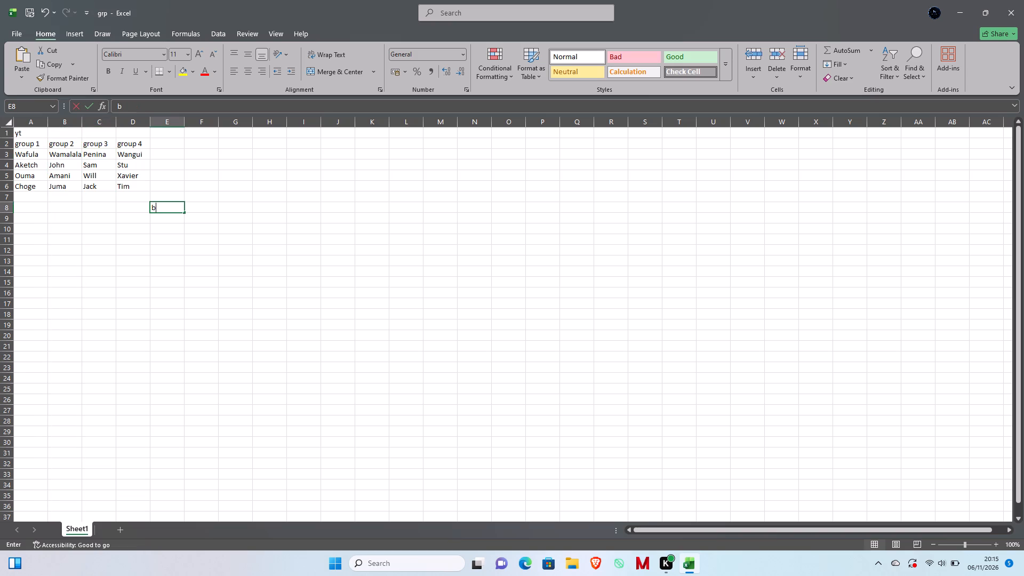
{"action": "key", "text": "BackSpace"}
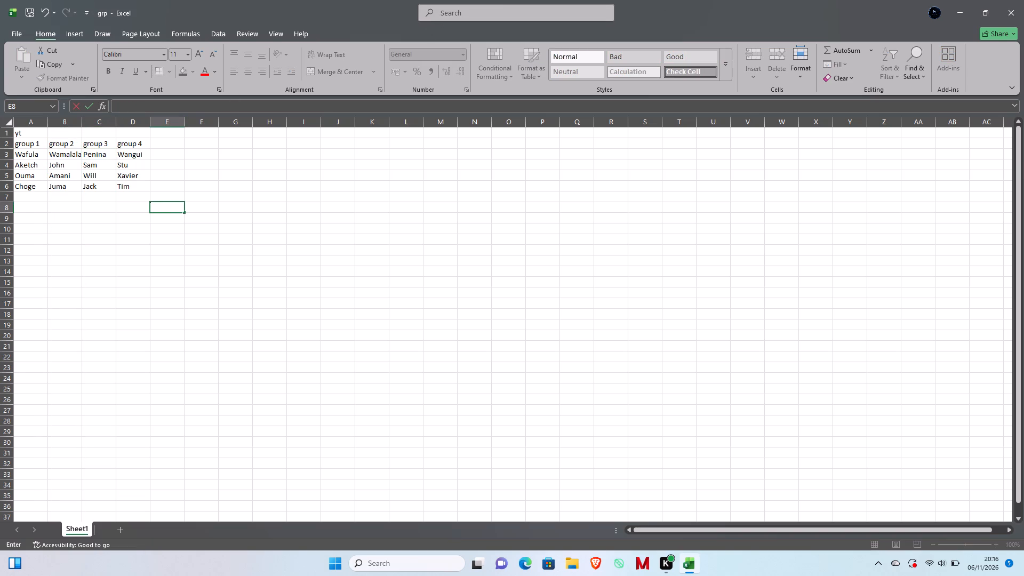
Move the group 2 heading and its four names from cells B2 to B6 to start at cell A8.
{"action": "left_click", "coordinate": [61, 156]}
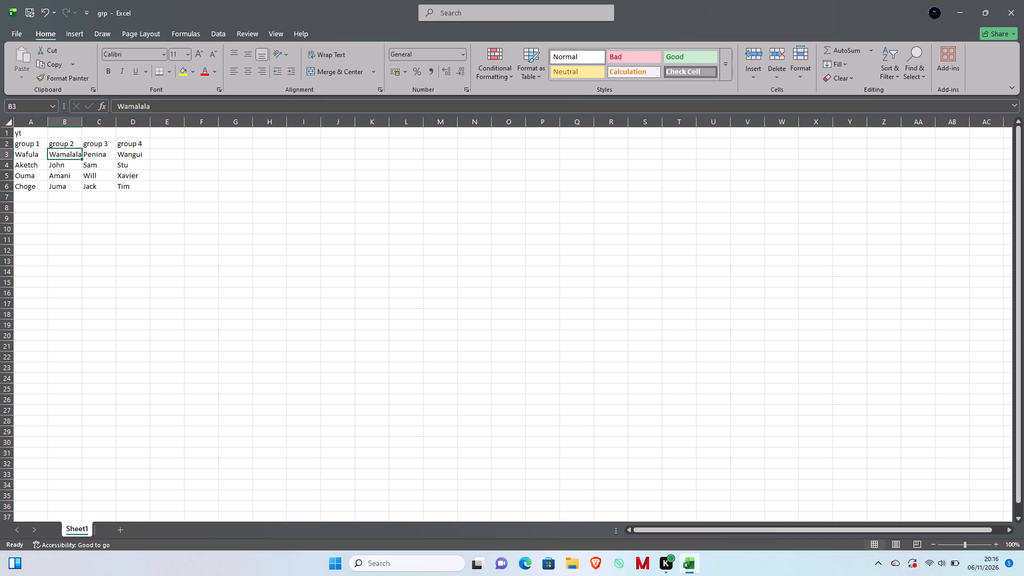
{"action": "left_click", "coordinate": [62, 148]}
{"action": "left_click", "coordinate": [66, 142]}
{"action": "key", "text": "shift+Down"}
{"action": "key", "text": "shift+Down"}
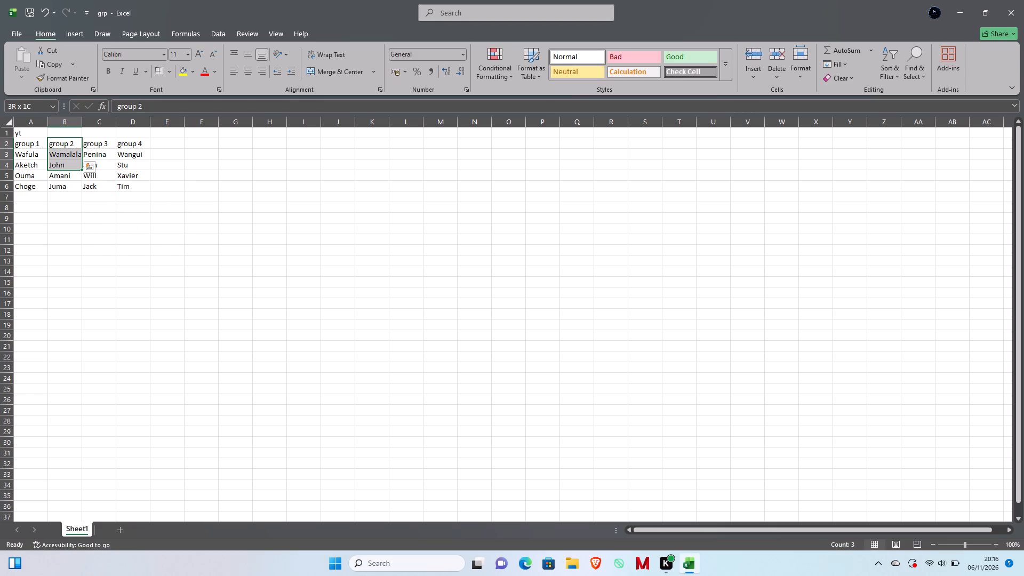
{"action": "key", "text": "shift+Down"}
{"action": "key", "text": "shift+Down"}
{"action": "key", "text": "ctrl+x"}
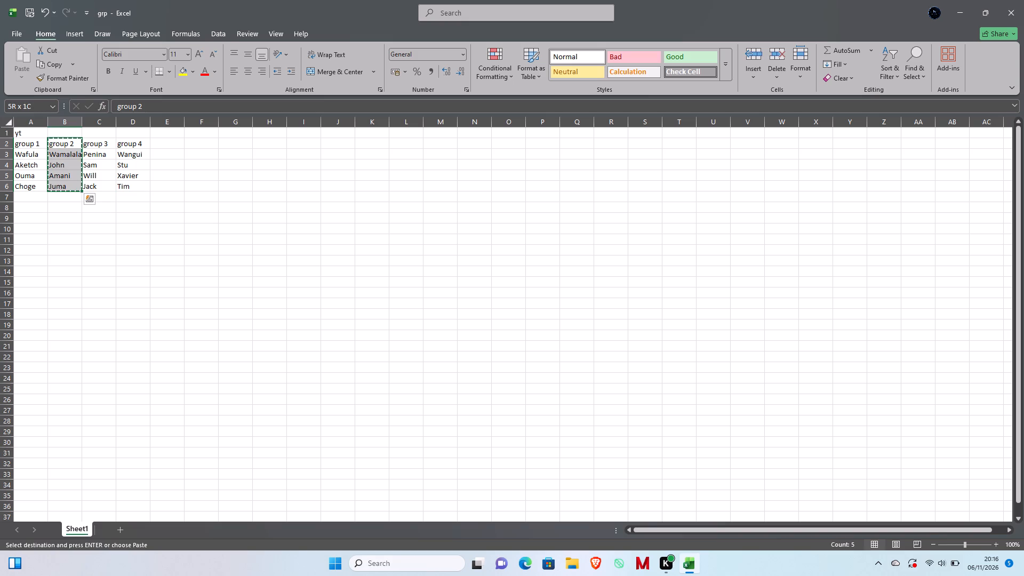
{"action": "left_click", "coordinate": [28, 206]}
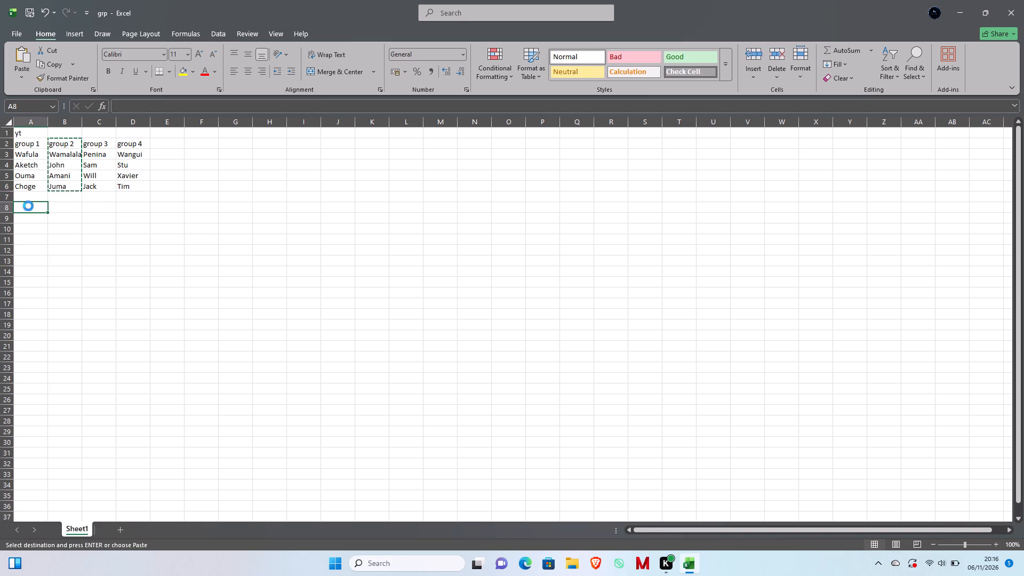
{"action": "key", "text": "ctrl+v"}
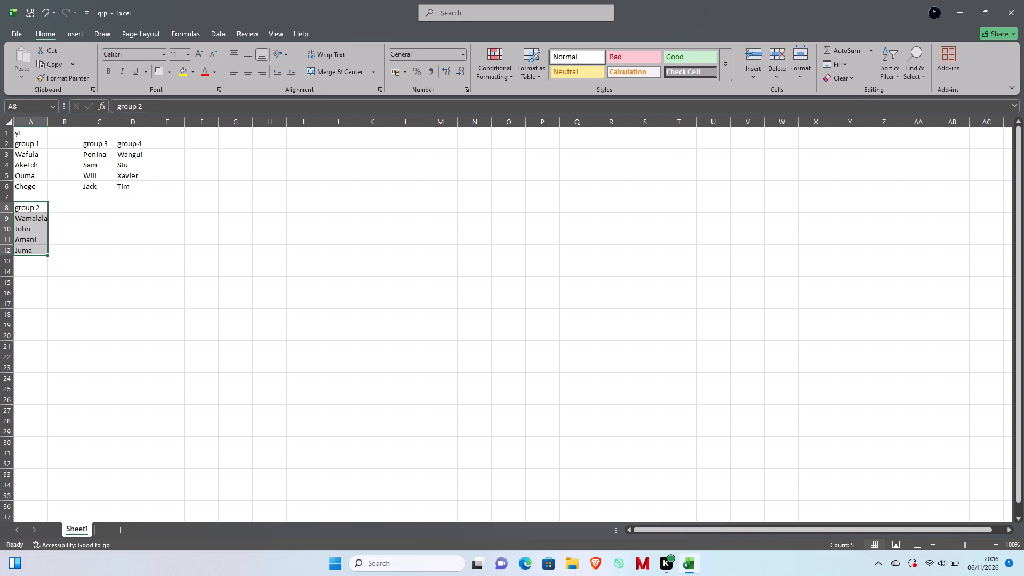
Move the group 3 heading and its four names from cells C2 to C6 to start at cell A14.
{"action": "left_click", "coordinate": [111, 142]}
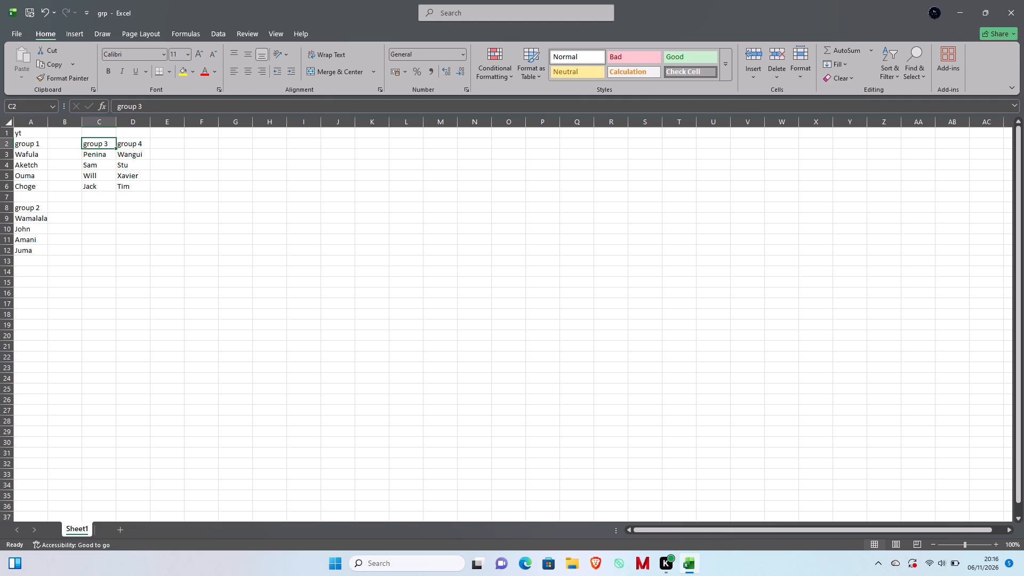
{"action": "key", "text": "shift+Down"}
{"action": "key", "text": "shift+Down"}
{"action": "key", "text": "shift+Down"}
{"action": "key", "text": "shift+Down"}
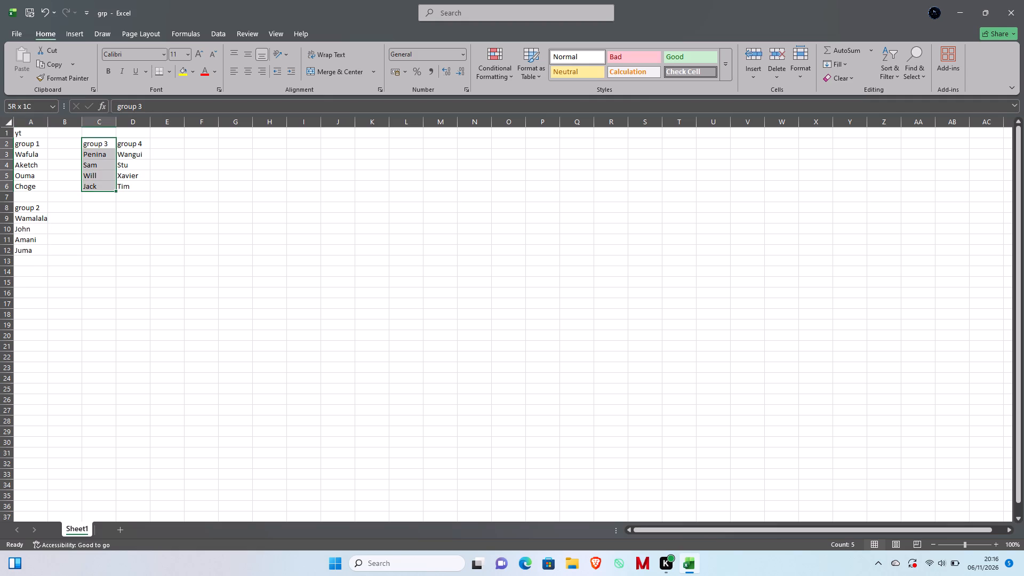
{"action": "key", "text": "ctrl+x"}
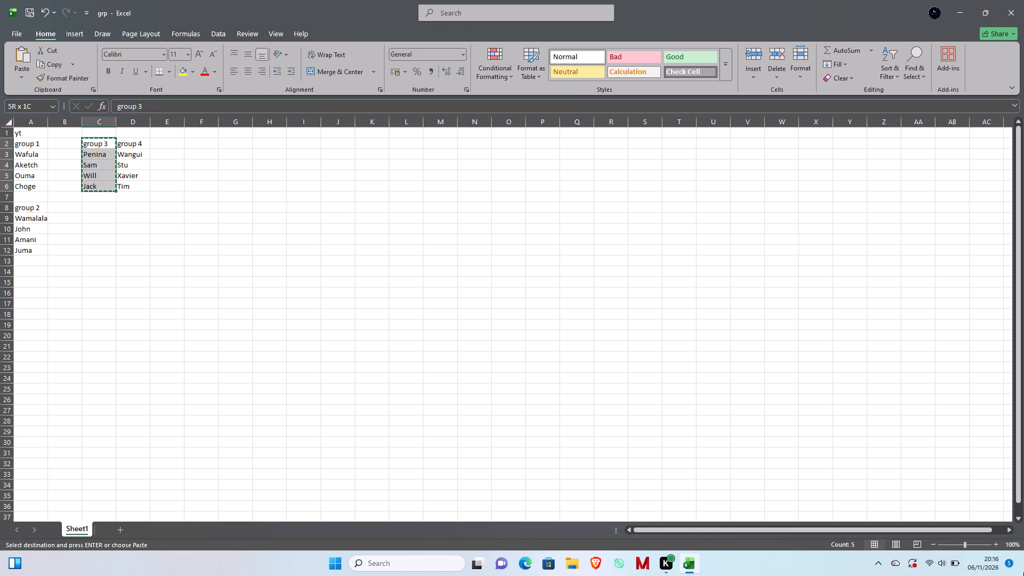
{"action": "left_click", "coordinate": [35, 274]}
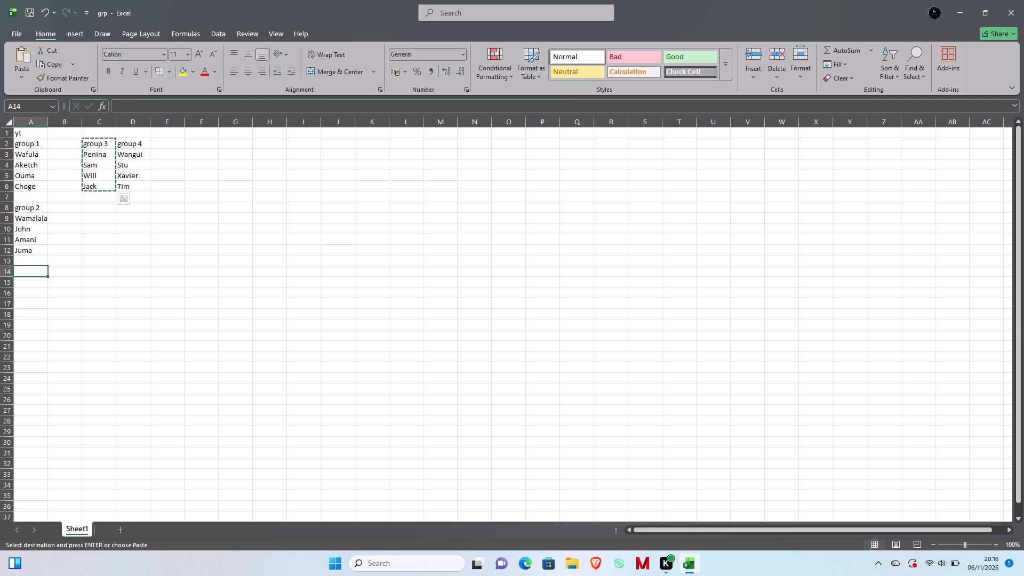
{"action": "key", "text": "ctrl+v"}
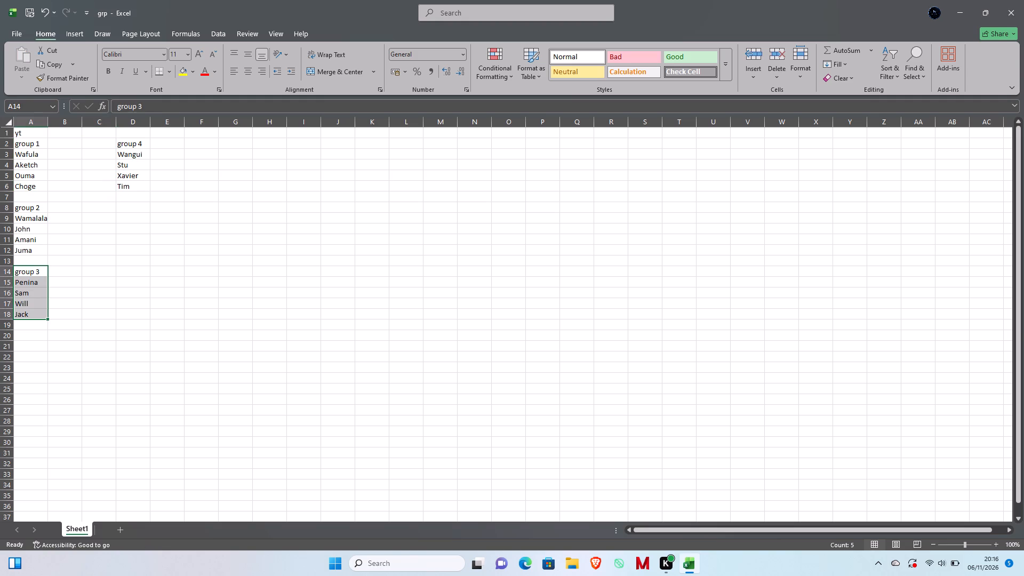
Move the group 4 heading and its four names from cells D2 to D6 to start at cell A20.
{"action": "left_click", "coordinate": [146, 146]}
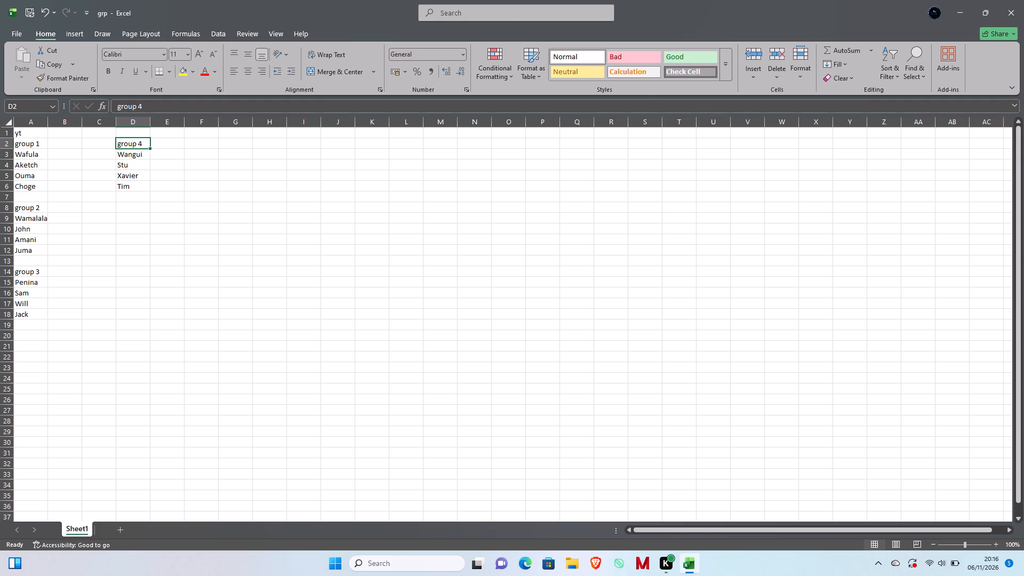
{"action": "key", "text": "shift+Down"}
{"action": "key", "text": "shift+Down"}
{"action": "key", "text": "shift+Down"}
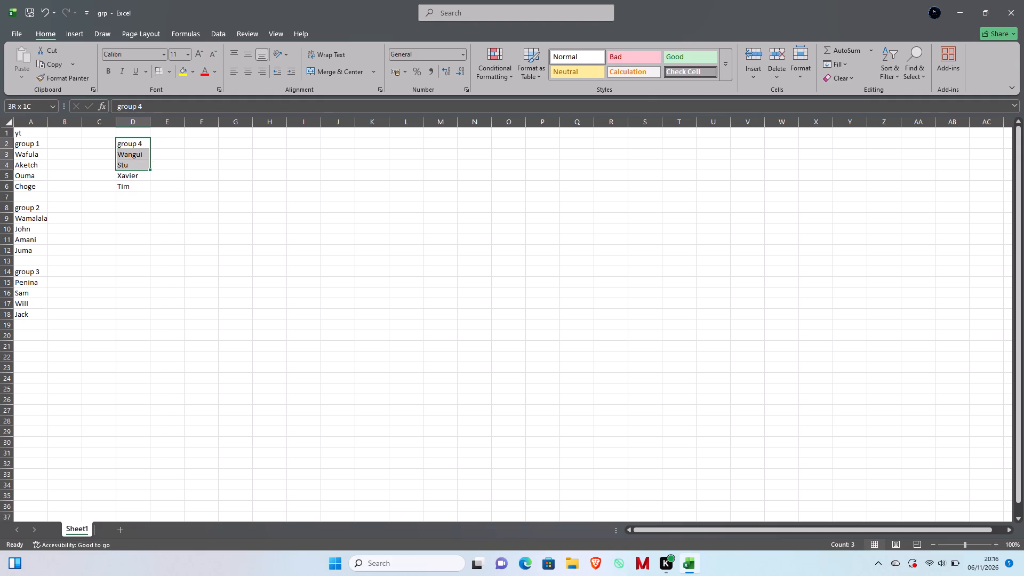
{"action": "key", "text": "shift+Down"}
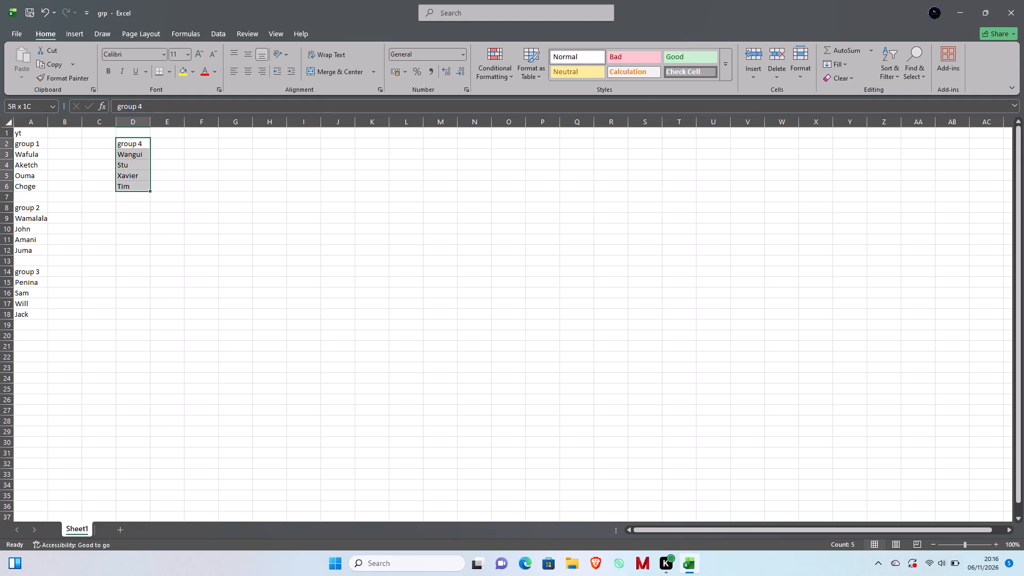
{"action": "key", "text": "ctrl+x"}
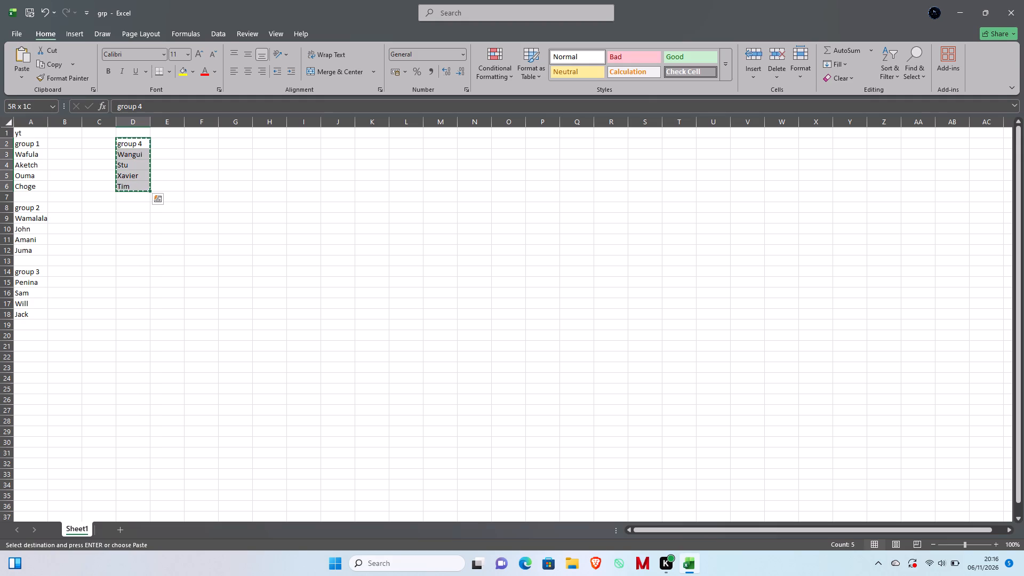
{"action": "left_click", "coordinate": [23, 338]}
{"action": "key", "text": "ctrl+v"}
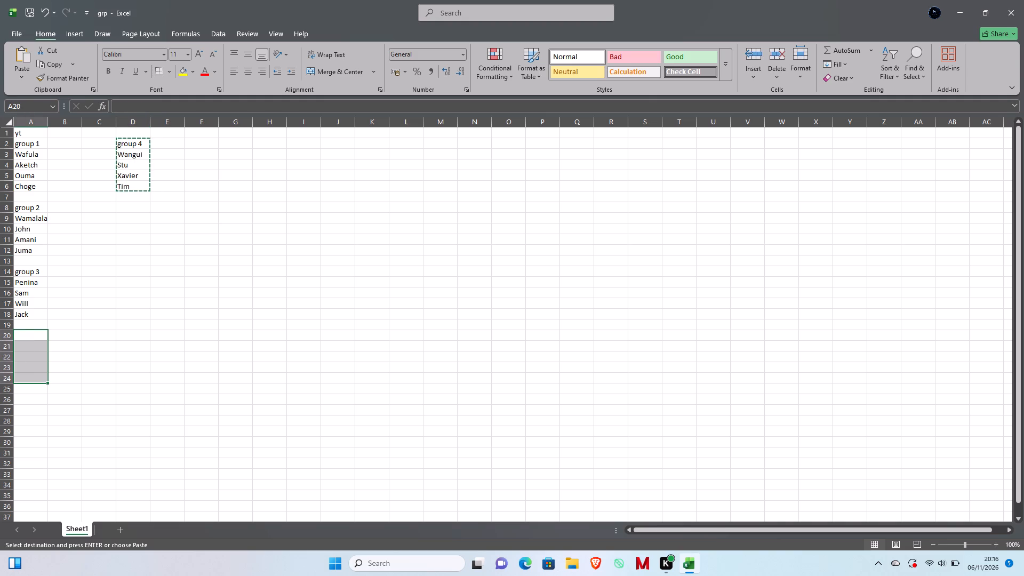
{"action": "left_click", "coordinate": [74, 198]}
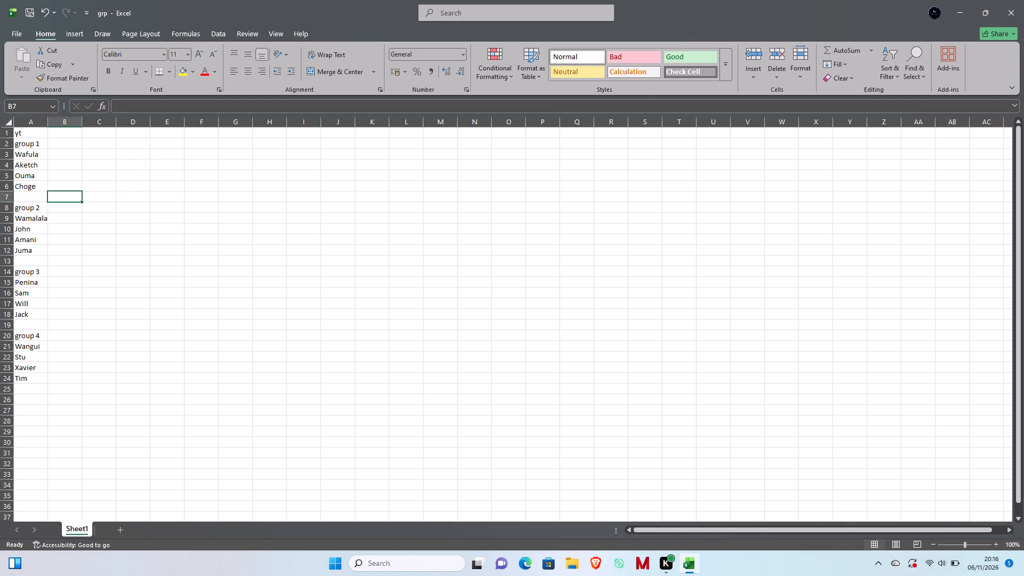
Clear the stray text yt from cell A1.
{"action": "left_click", "coordinate": [34, 135]}
{"action": "key", "text": "Delete"}
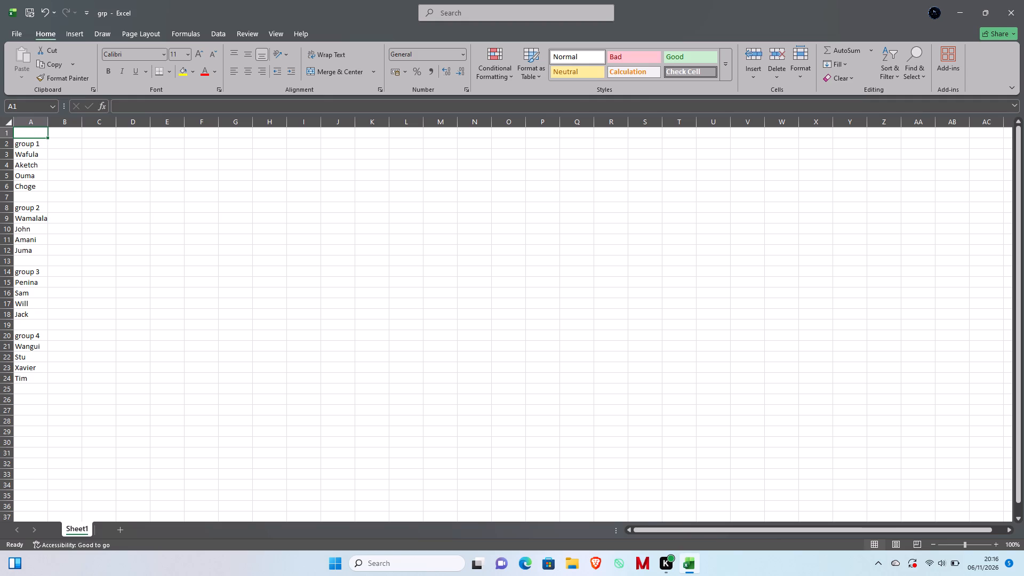
Increase the height of row 1 to fit about two lines of text.
{"action": "left_click_drag", "start_coordinate": [12, 136], "coordinate": [13, 150]}
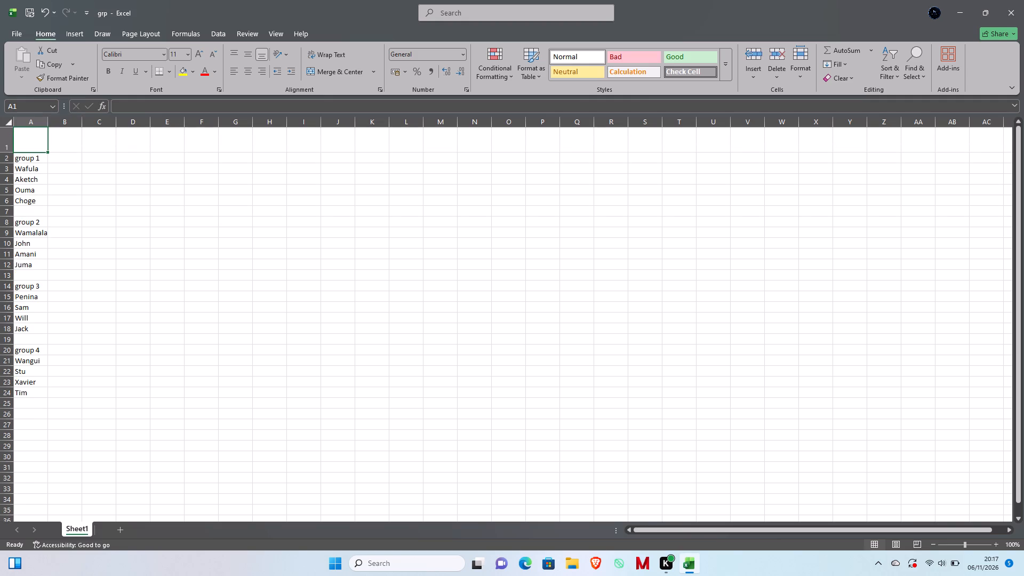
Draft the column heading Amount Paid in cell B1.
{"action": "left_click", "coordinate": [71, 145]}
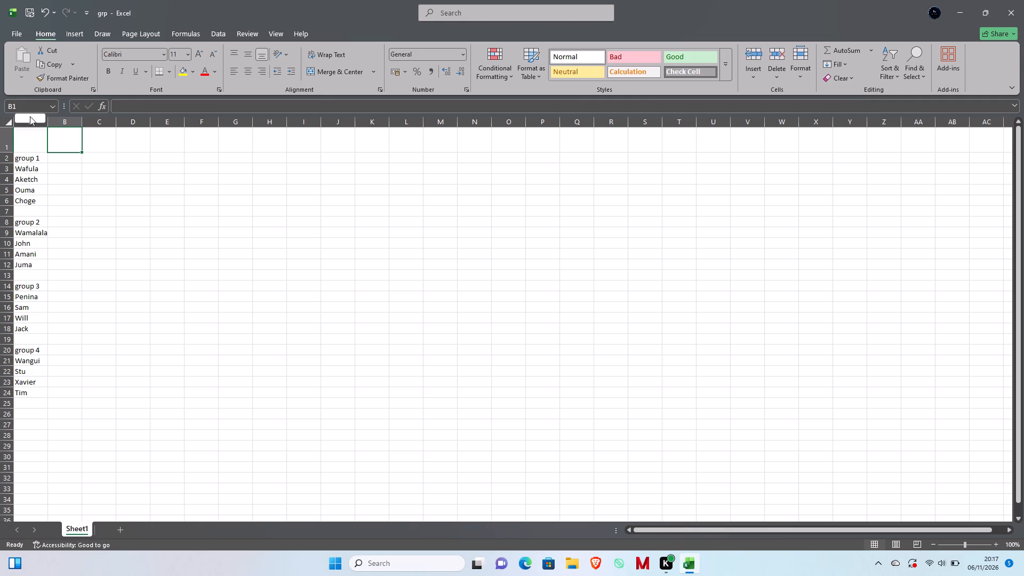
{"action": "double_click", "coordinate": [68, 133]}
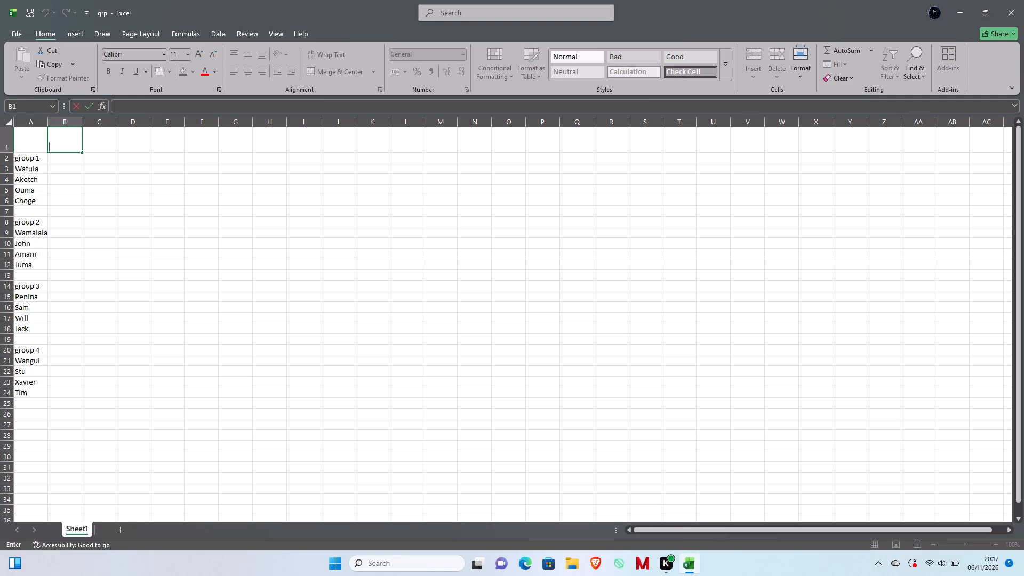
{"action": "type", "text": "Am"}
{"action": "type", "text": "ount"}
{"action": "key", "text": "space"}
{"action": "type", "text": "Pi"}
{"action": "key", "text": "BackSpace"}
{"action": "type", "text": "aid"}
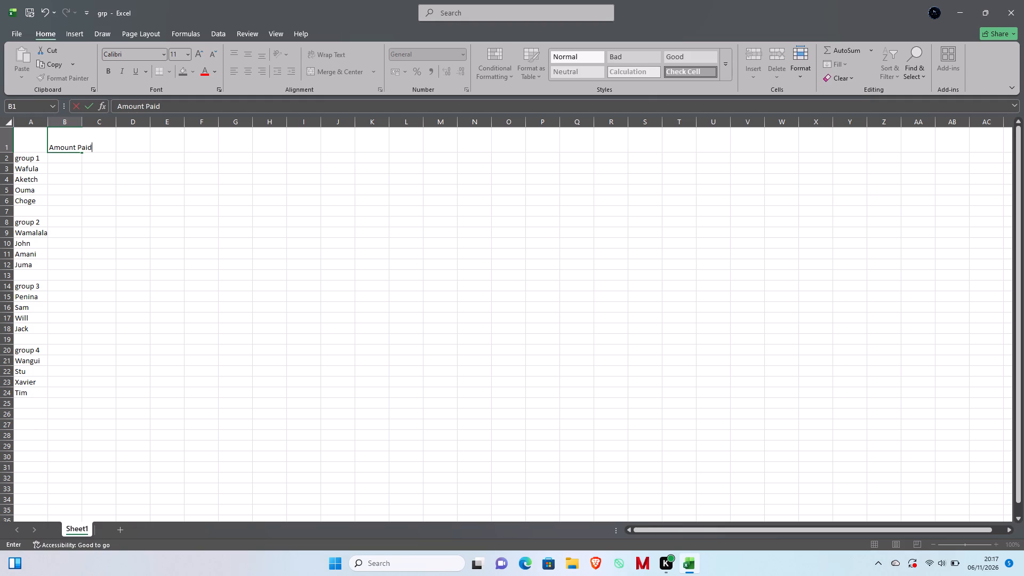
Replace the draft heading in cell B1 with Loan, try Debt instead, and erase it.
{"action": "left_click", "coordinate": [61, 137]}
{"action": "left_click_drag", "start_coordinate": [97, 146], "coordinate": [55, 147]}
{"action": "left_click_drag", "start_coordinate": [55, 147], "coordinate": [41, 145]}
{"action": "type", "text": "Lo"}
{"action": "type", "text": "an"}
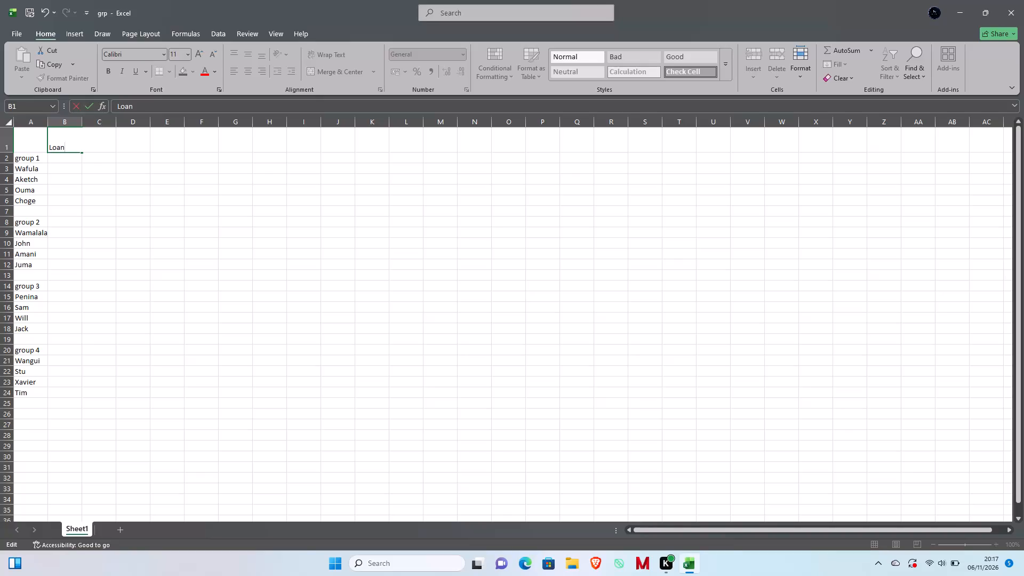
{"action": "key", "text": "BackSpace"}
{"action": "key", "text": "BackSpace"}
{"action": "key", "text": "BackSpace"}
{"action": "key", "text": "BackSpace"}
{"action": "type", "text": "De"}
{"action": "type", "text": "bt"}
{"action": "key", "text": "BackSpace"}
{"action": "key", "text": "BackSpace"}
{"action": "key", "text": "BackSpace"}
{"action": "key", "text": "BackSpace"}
Enter Loan Amount as the column heading in cell B1.
{"action": "type", "text": "Loan"}
{"action": "key", "text": "space"}
{"action": "type", "text": "Amount"}
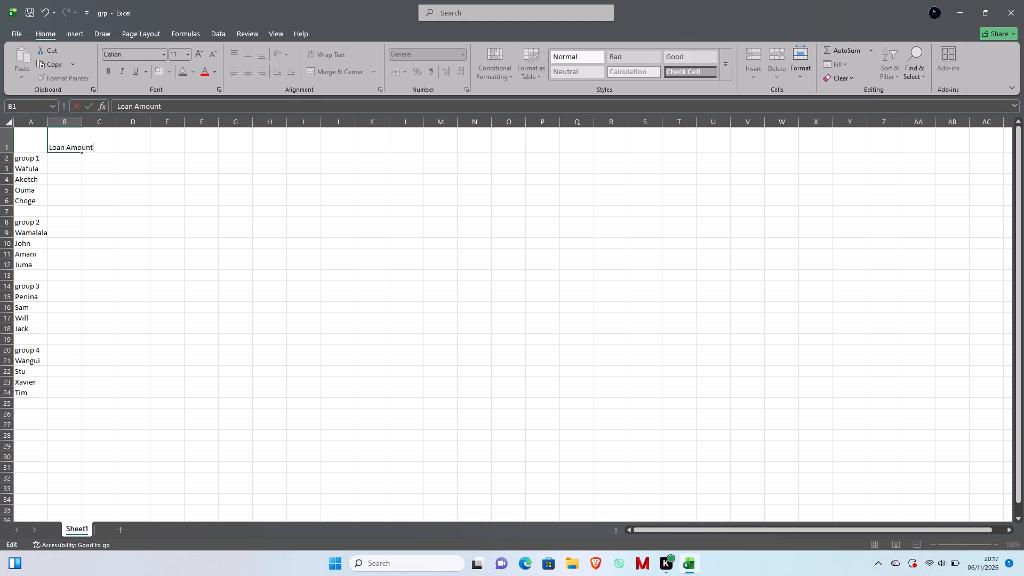
{"action": "key", "text": "Right"}
{"action": "left_click", "coordinate": [76, 159]}
Wrap the text of the Loan Amount heading in cell B1 and make it bold.
{"action": "left_click", "coordinate": [74, 144]}
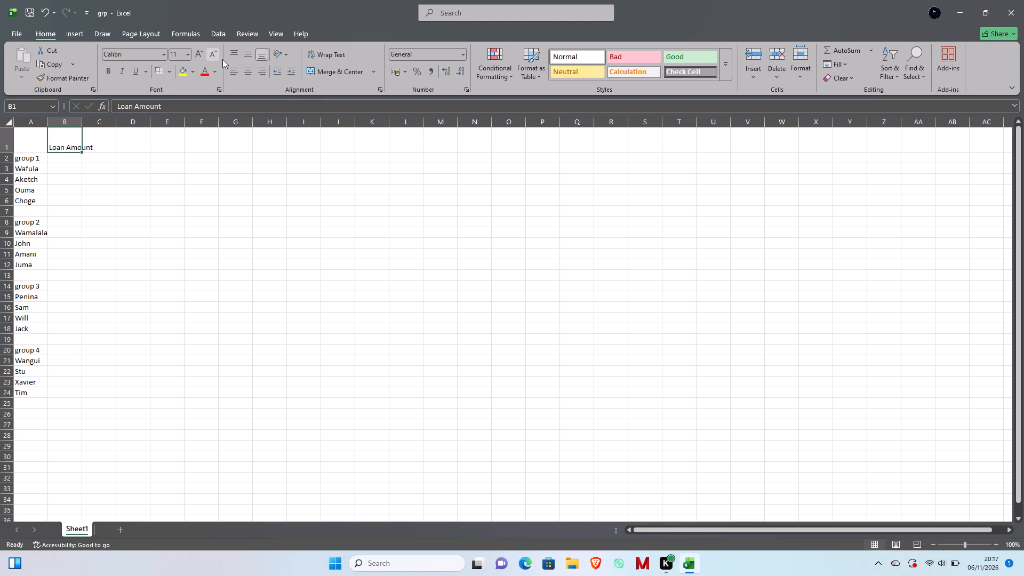
{"action": "left_click", "coordinate": [331, 49]}
{"action": "key", "text": "ctrl+b"}
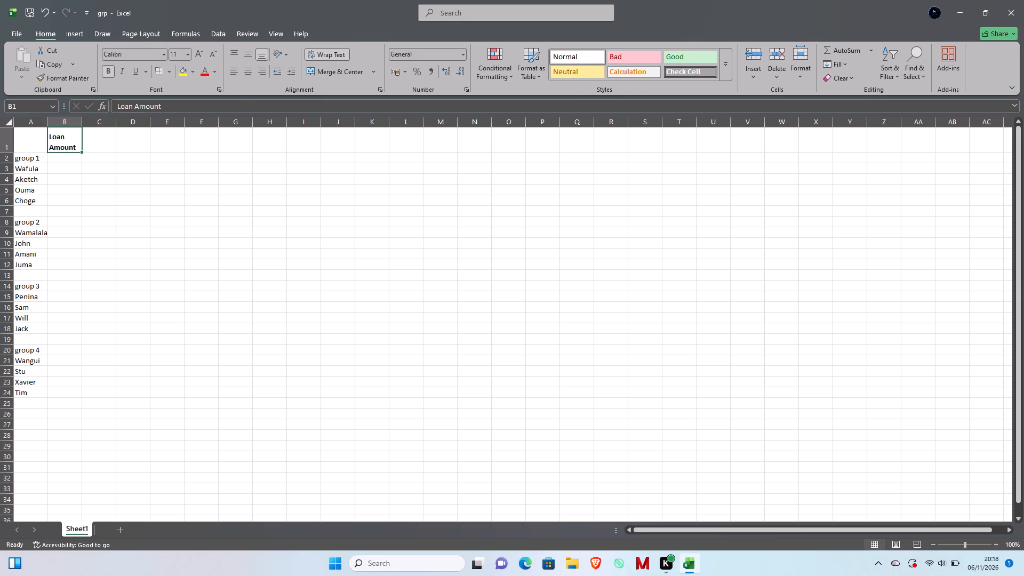
Make cell C1 bold and enter Paid as its column heading.
{"action": "left_click", "coordinate": [98, 142]}
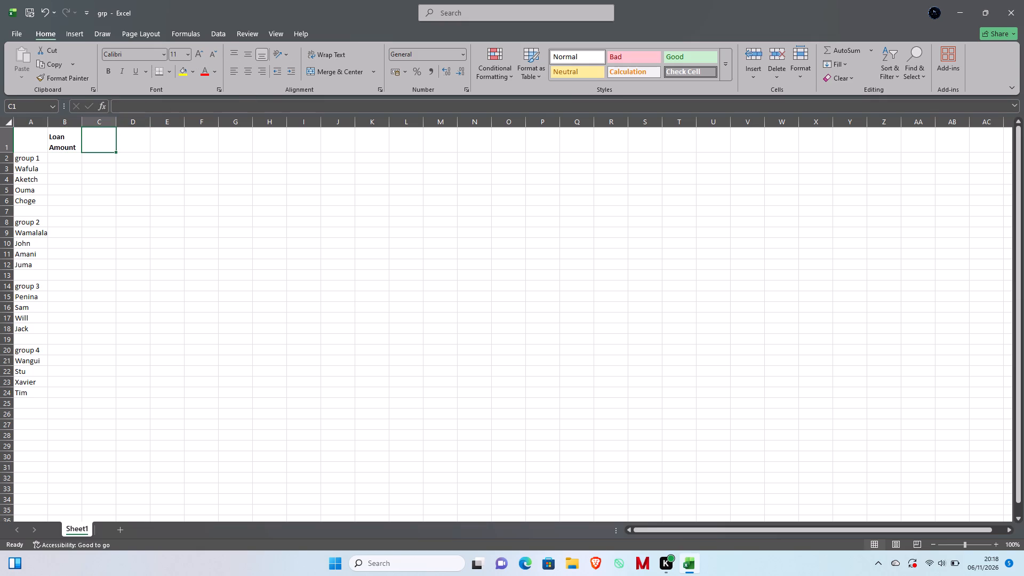
{"action": "key", "text": "ctrl+b"}
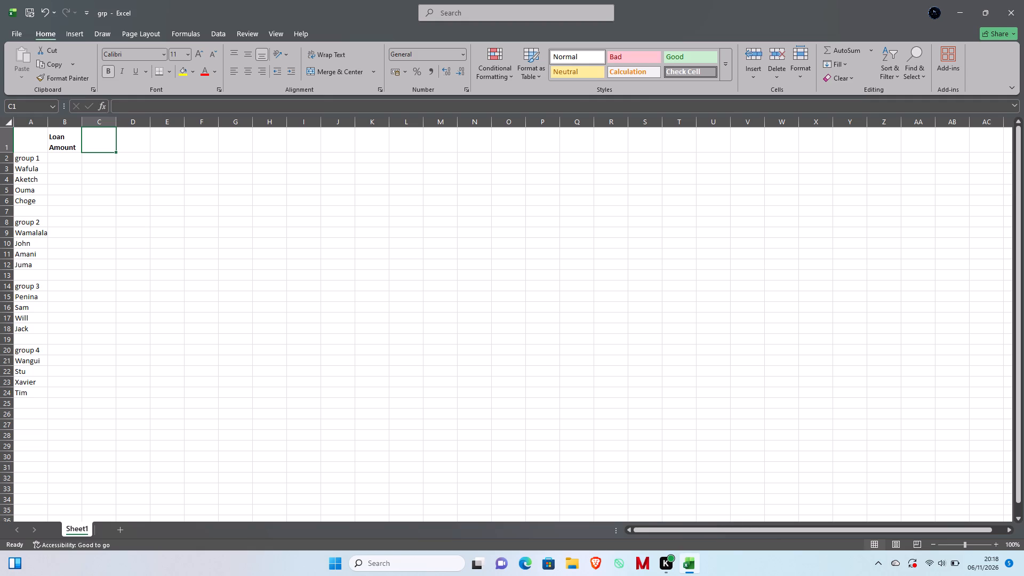
{"action": "double_click", "coordinate": [94, 144]}
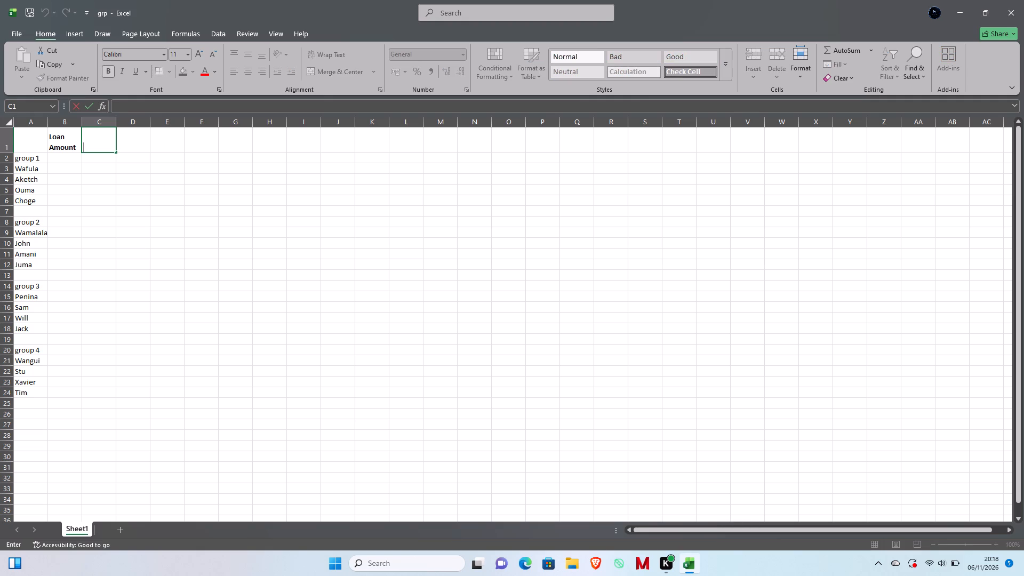
{"action": "type", "text": "Am"}
{"action": "type", "text": "ou"}
{"action": "key", "text": "BackSpace"}
{"action": "key", "text": "BackSpace"}
{"action": "key", "text": "BackSpace"}
{"action": "key", "text": "BackSpace"}
{"action": "type", "text": "Paid"}
{"action": "key", "text": "Return"}
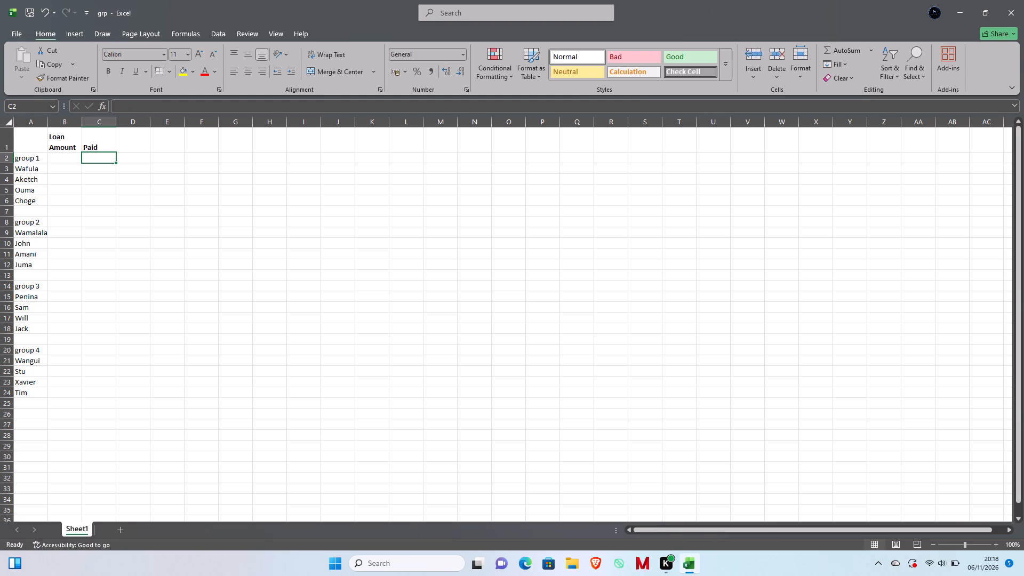
Enter 56784 as Wafula's loan amount in cell B3.
{"action": "double_click", "coordinate": [54, 156]}
{"action": "left_click", "coordinate": [58, 167]}
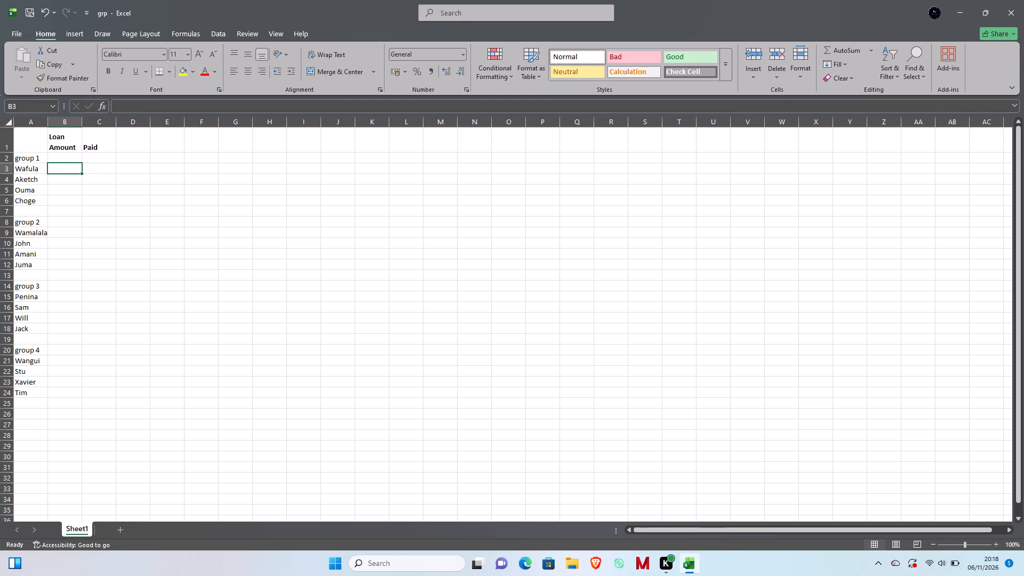
{"action": "double_click", "coordinate": [59, 168]}
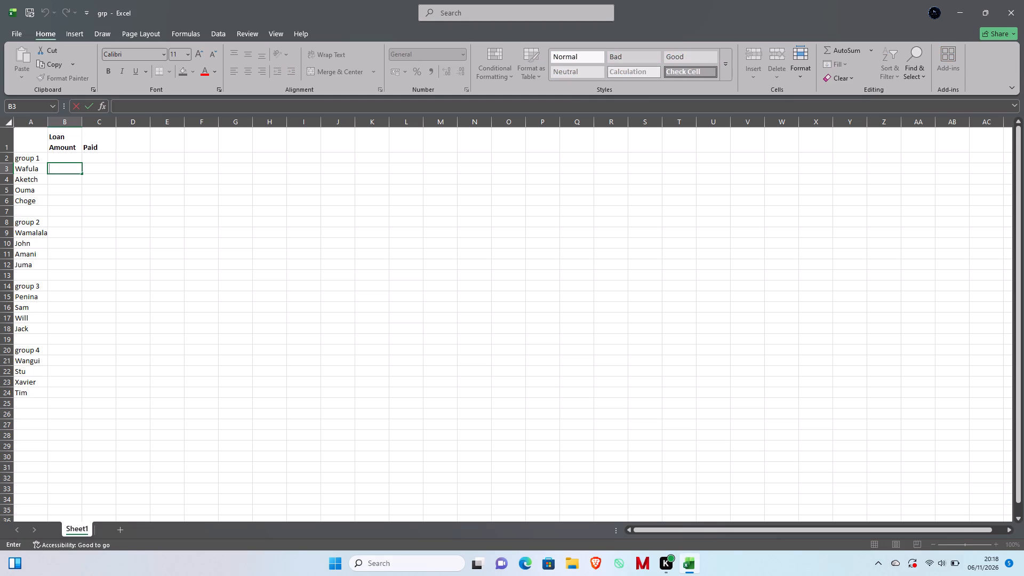
{"action": "key", "text": "5"}
{"action": "key", "text": "6"}
{"action": "type", "text": "78"}
{"action": "key", "text": "4"}
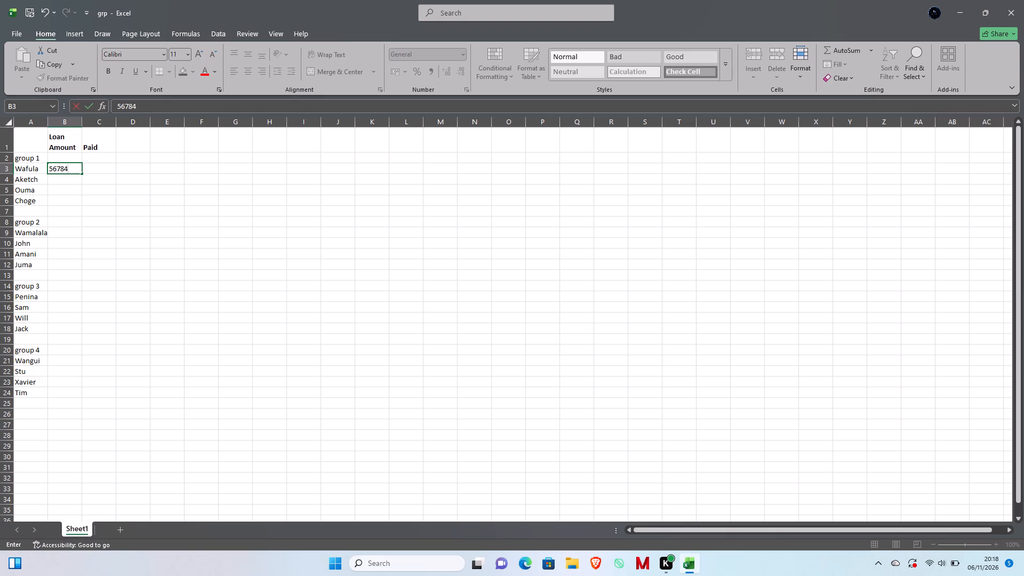
{"action": "left_click", "coordinate": [107, 167]}
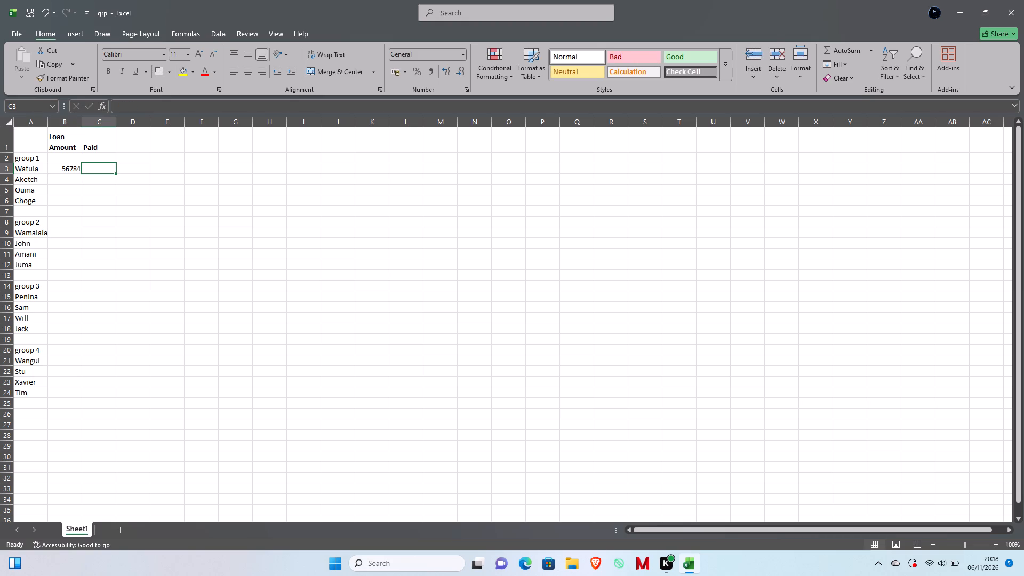
Make cell D1 bold and enter Unpaid as its column heading.
{"action": "double_click", "coordinate": [107, 165]}
{"action": "left_click", "coordinate": [135, 142]}
{"action": "double_click", "coordinate": [135, 142]}
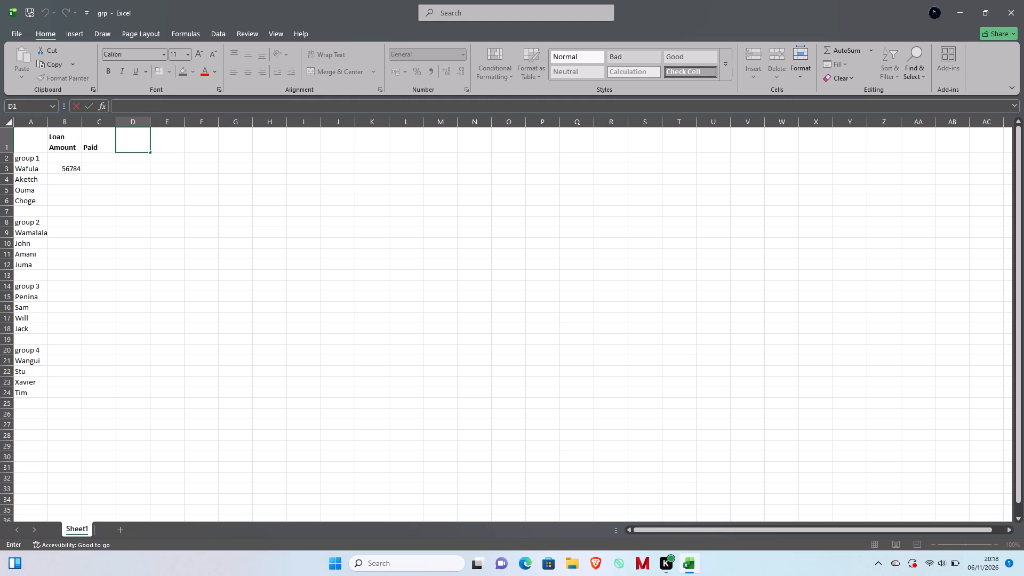
{"action": "left_click", "coordinate": [126, 191]}
{"action": "left_click", "coordinate": [130, 140]}
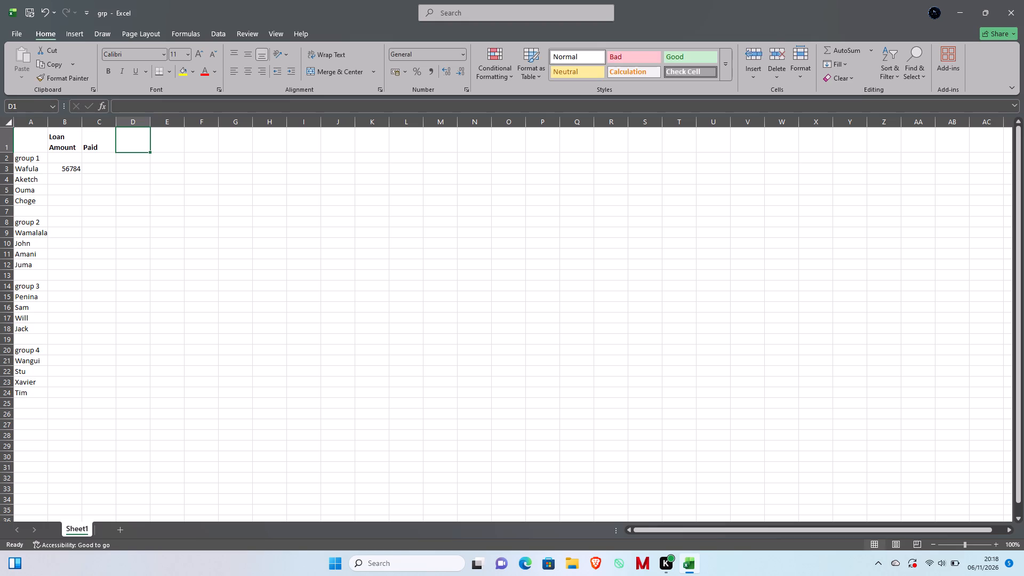
{"action": "key", "text": "ctrl+b"}
{"action": "double_click", "coordinate": [130, 139]}
{"action": "key", "text": "shift+u"}
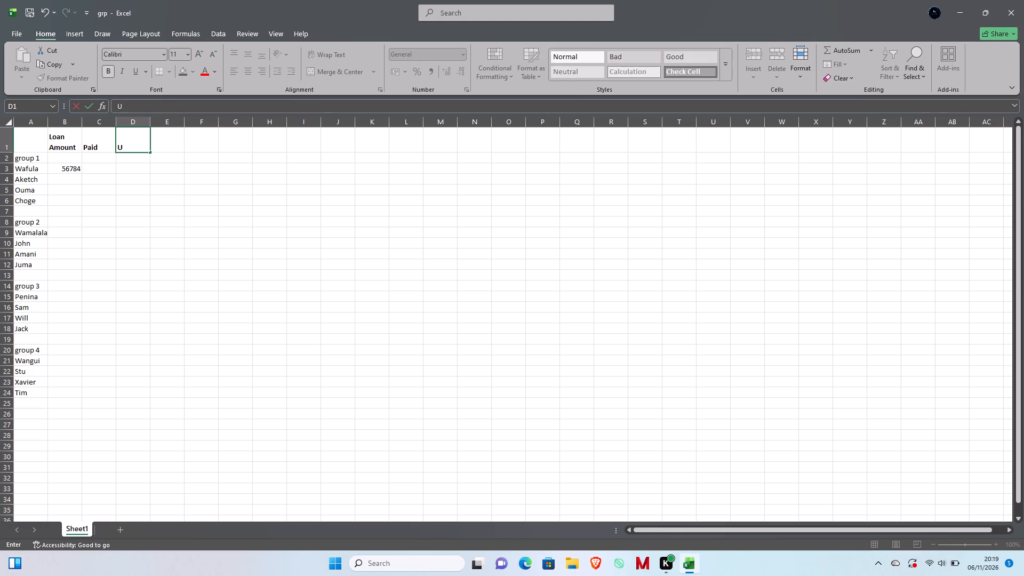
{"action": "type", "text": "npaid"}
{"action": "key", "text": "space"}
Enter 45,000 as Wafula's paid amount in cell C3.
{"action": "double_click", "coordinate": [103, 168]}
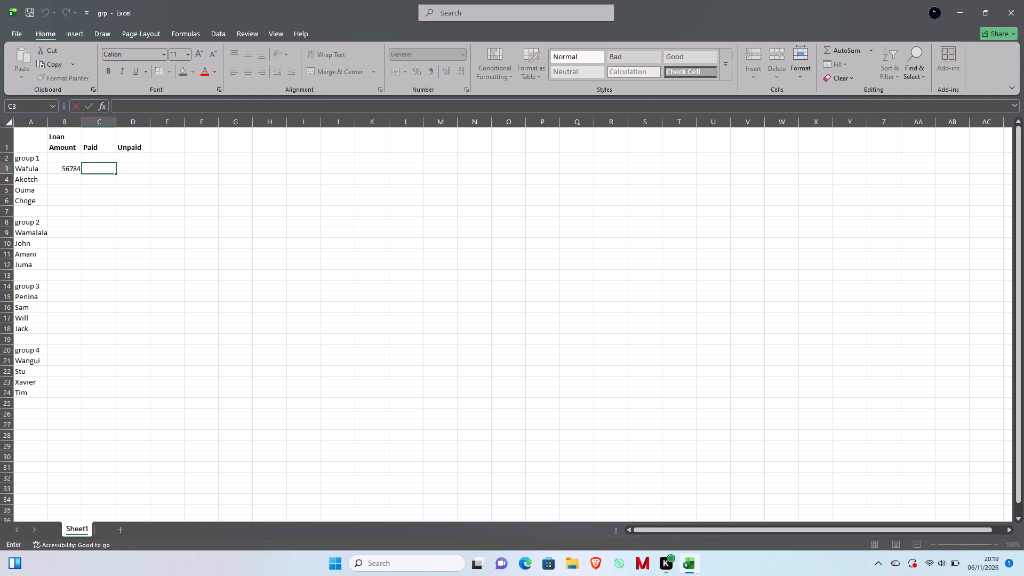
{"action": "type", "text": "45"}
{"action": "type", "text": ",00"}
{"action": "key", "text": "0"}
{"action": "key", "text": "Return"}
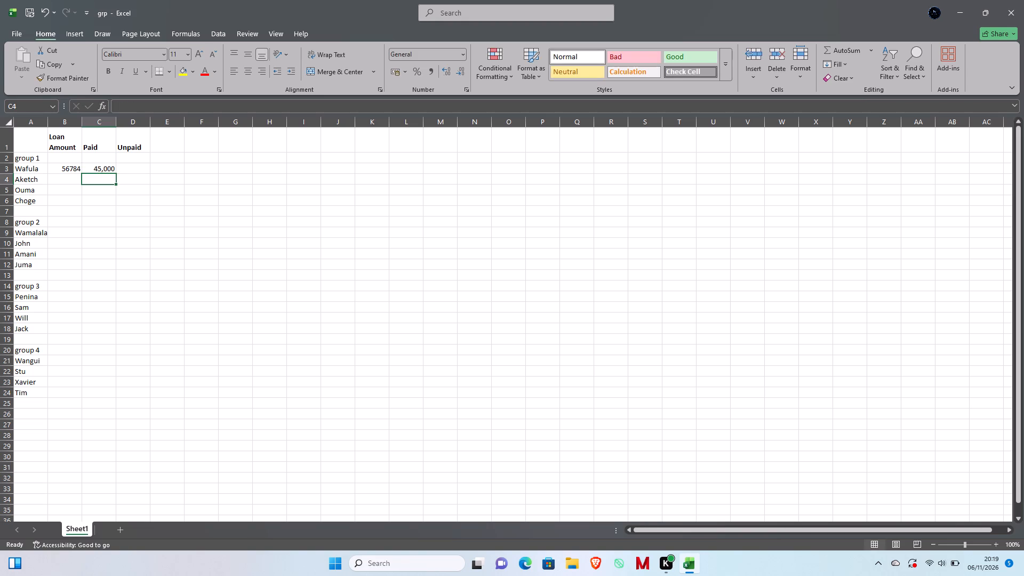
{"action": "double_click", "coordinate": [103, 165]}
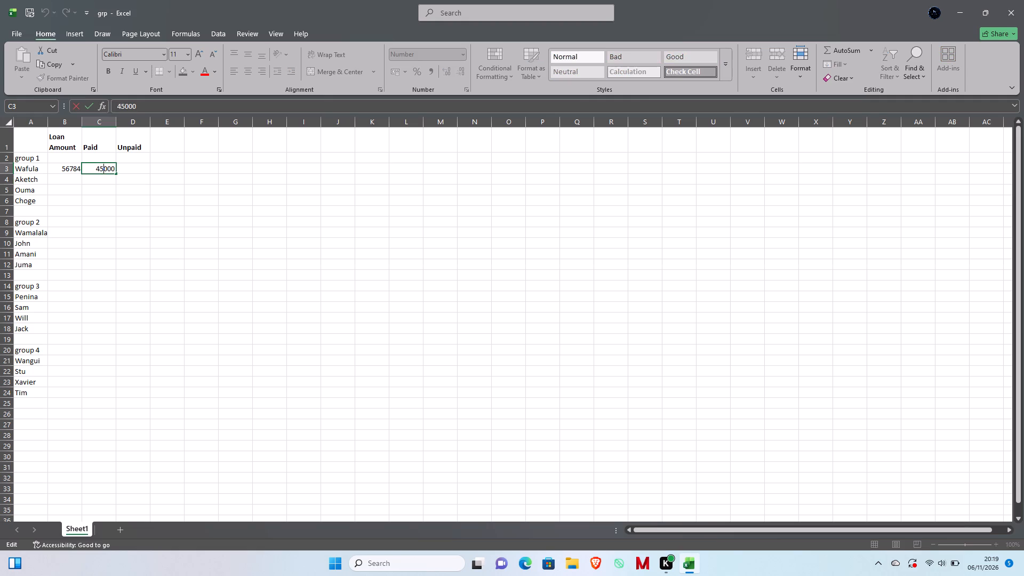
Enter the remaining group 1 loan amounts in column B: 104500 for Aketch, 76394 for Ouma and 64500 for Choge.
{"action": "double_click", "coordinate": [72, 178]}
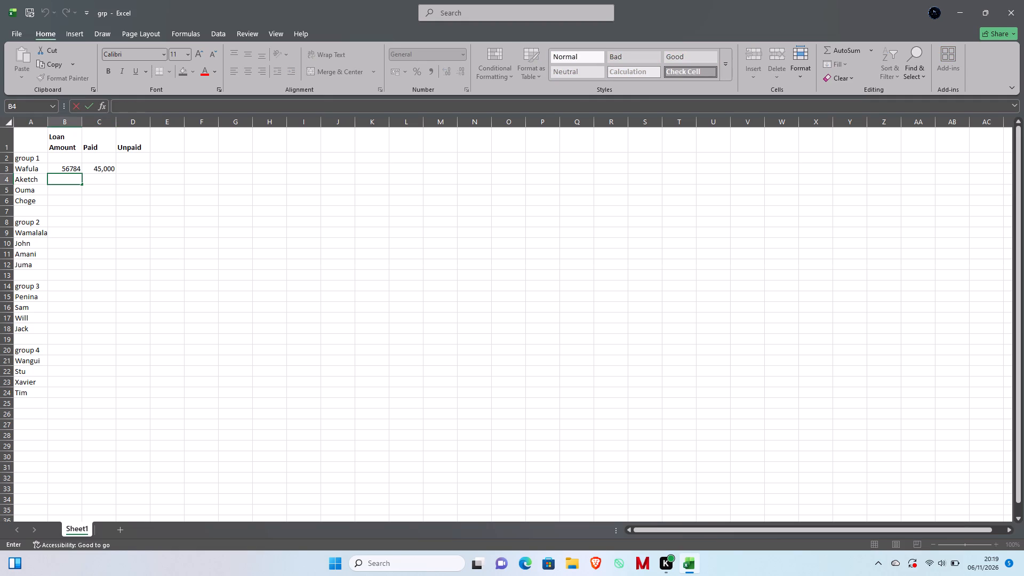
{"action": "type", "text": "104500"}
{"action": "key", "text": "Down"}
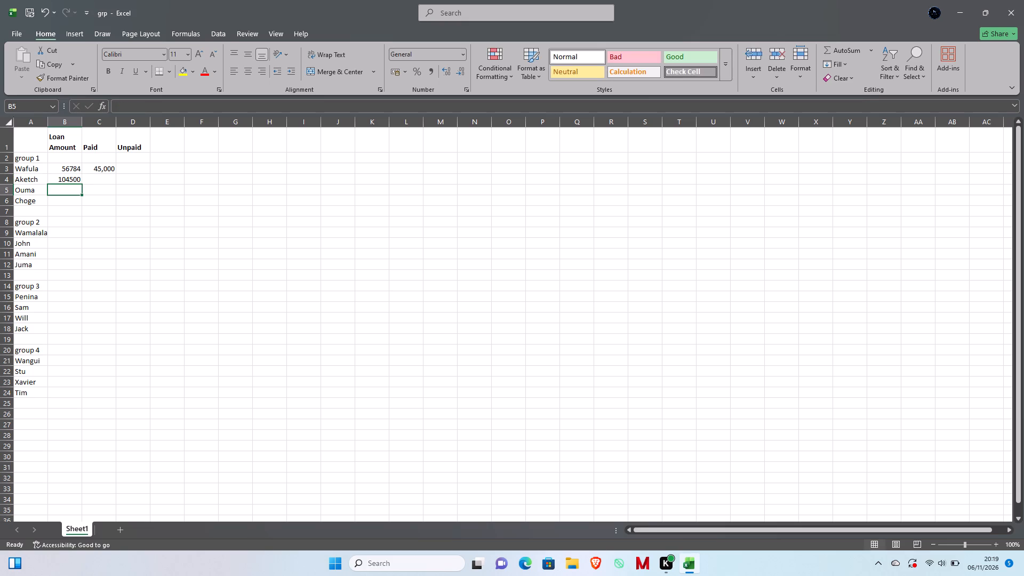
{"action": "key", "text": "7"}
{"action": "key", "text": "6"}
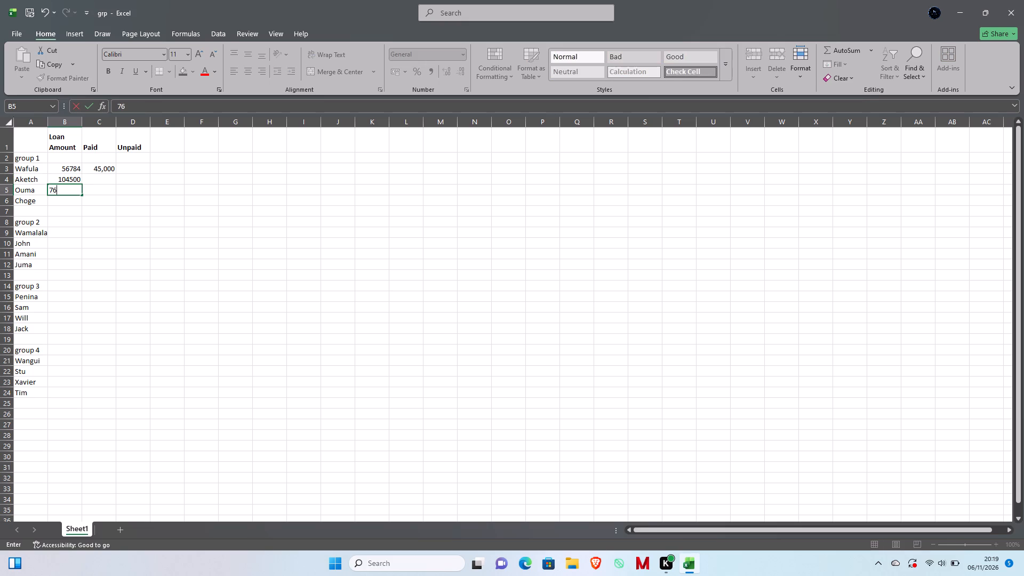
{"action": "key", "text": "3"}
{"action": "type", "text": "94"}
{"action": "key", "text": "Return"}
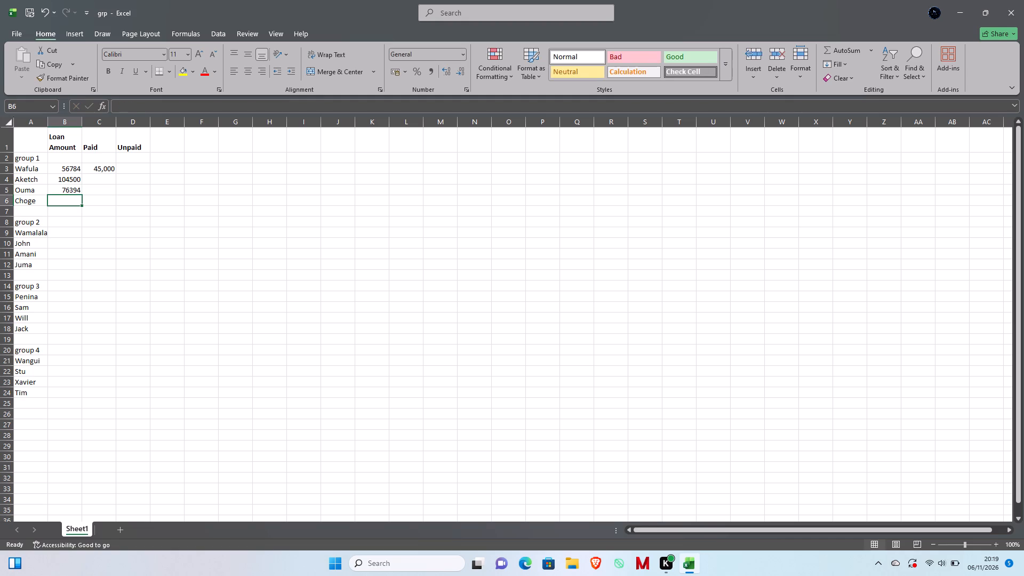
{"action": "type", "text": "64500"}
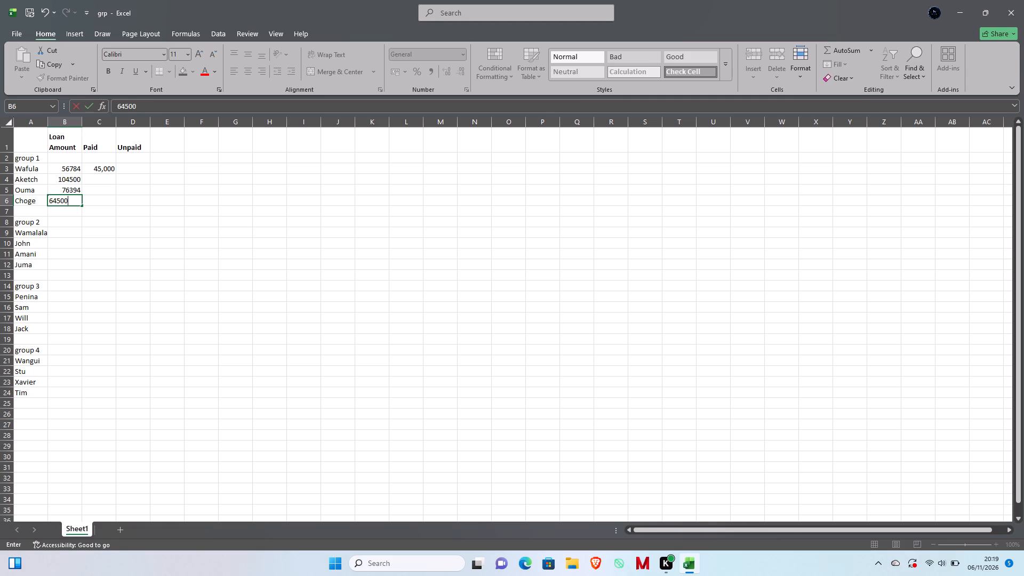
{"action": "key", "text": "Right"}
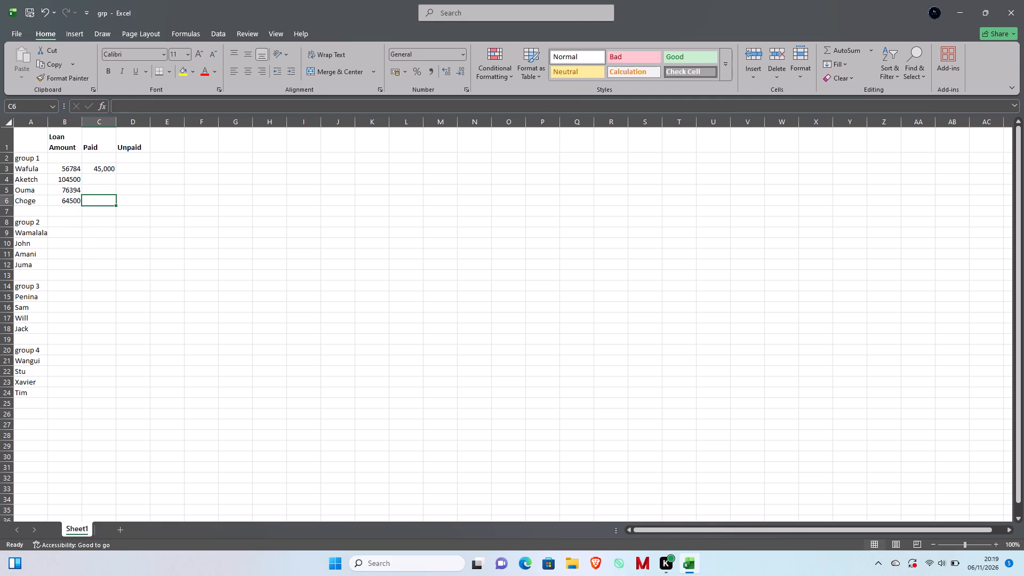
Enter the paid amounts 30000 for Choge in cell C6 and 65700 for Ouma in cell C5.
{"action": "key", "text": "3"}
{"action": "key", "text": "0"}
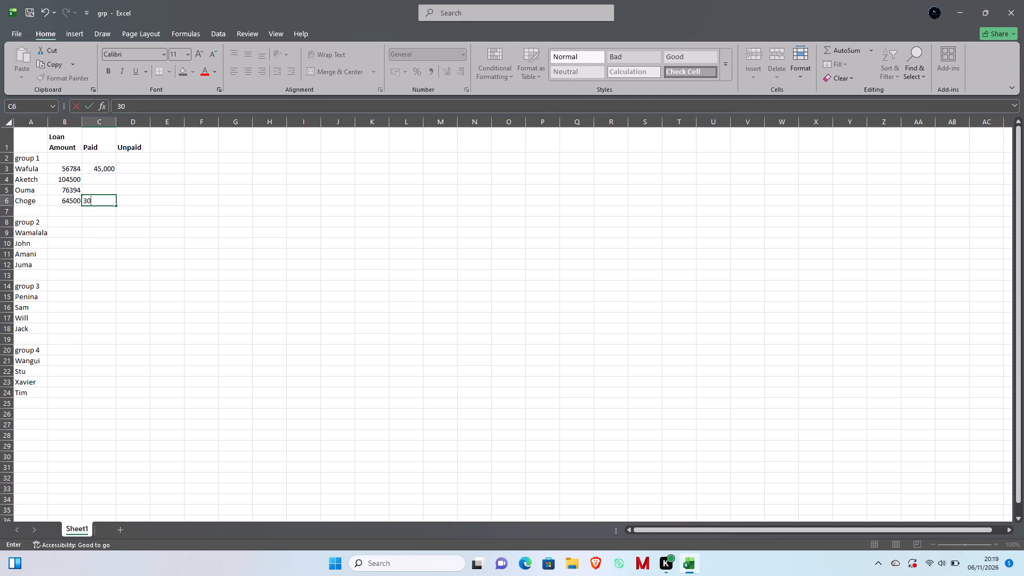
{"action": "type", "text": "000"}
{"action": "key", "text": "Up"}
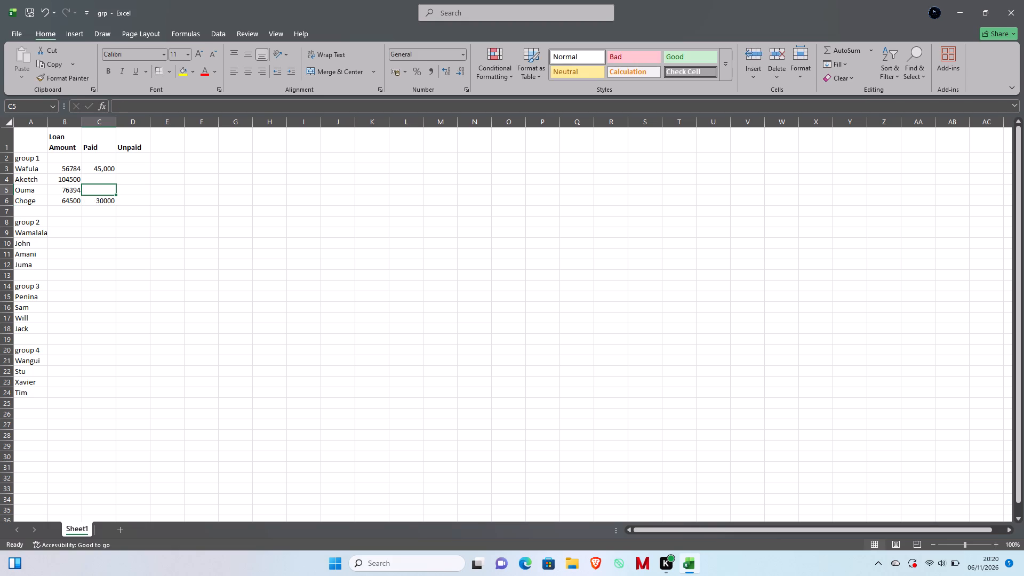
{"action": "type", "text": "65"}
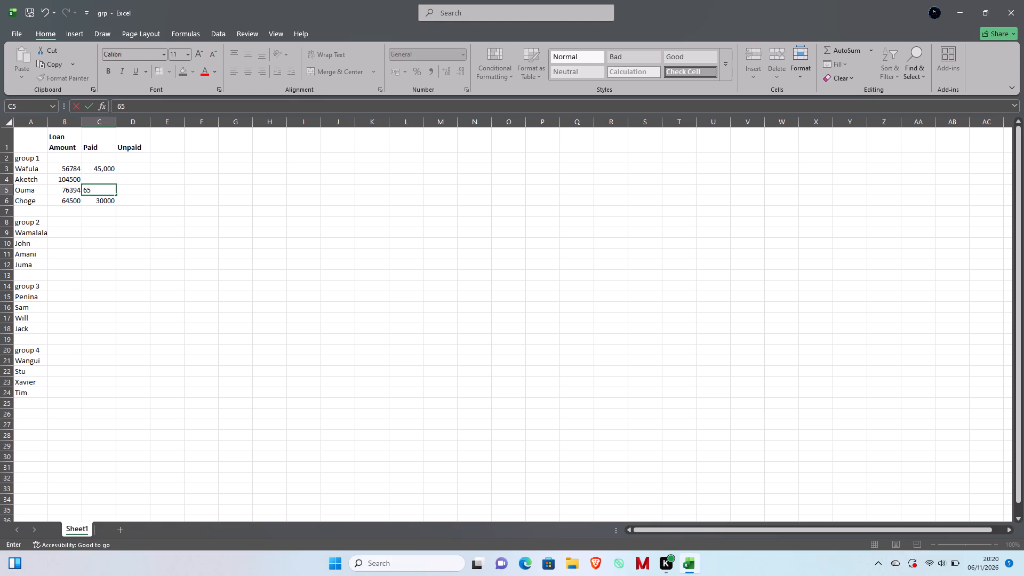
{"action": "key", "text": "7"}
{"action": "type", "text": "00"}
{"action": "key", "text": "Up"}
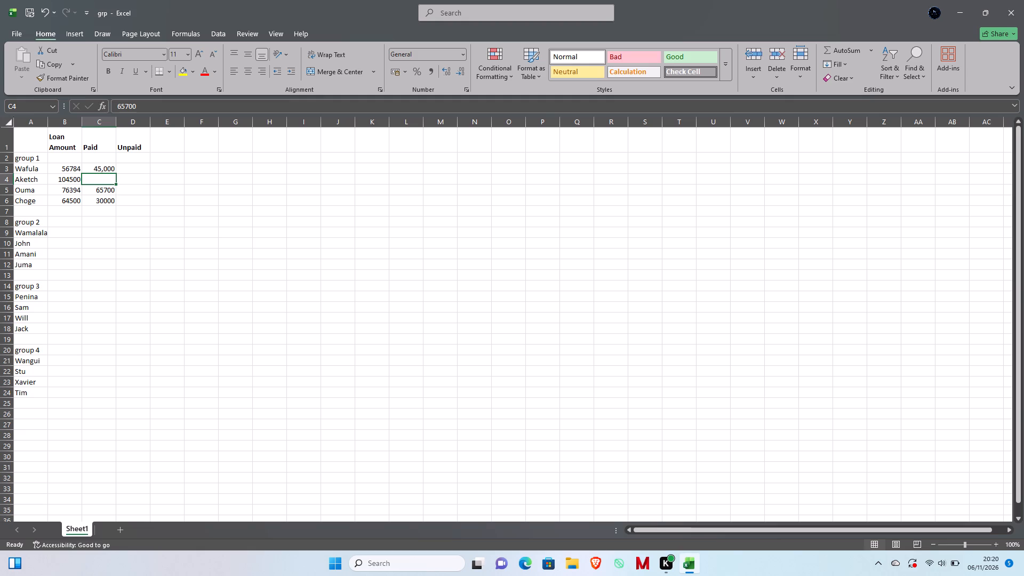
Enter 30000 as Aketch's paid amount in cell C4.
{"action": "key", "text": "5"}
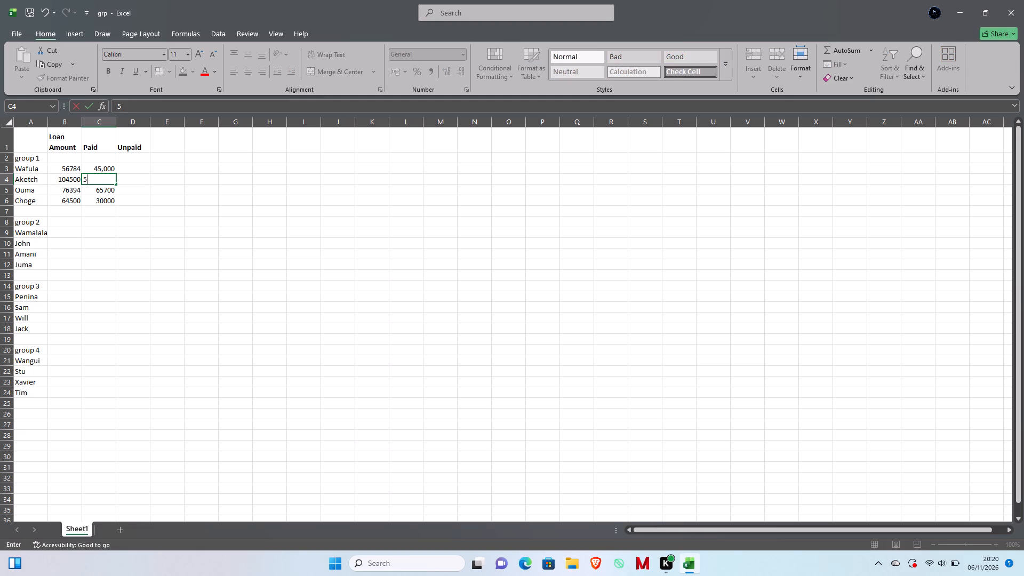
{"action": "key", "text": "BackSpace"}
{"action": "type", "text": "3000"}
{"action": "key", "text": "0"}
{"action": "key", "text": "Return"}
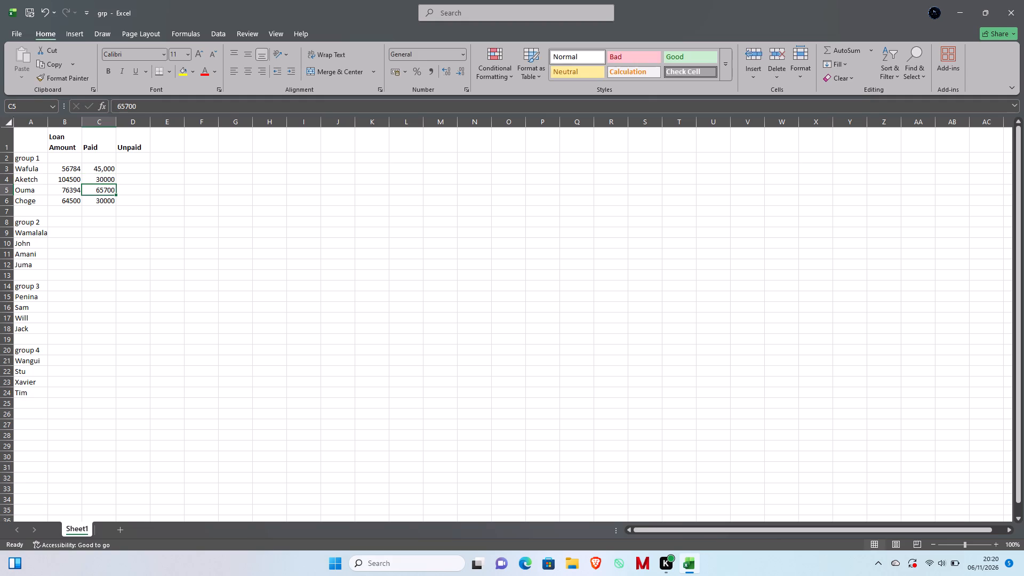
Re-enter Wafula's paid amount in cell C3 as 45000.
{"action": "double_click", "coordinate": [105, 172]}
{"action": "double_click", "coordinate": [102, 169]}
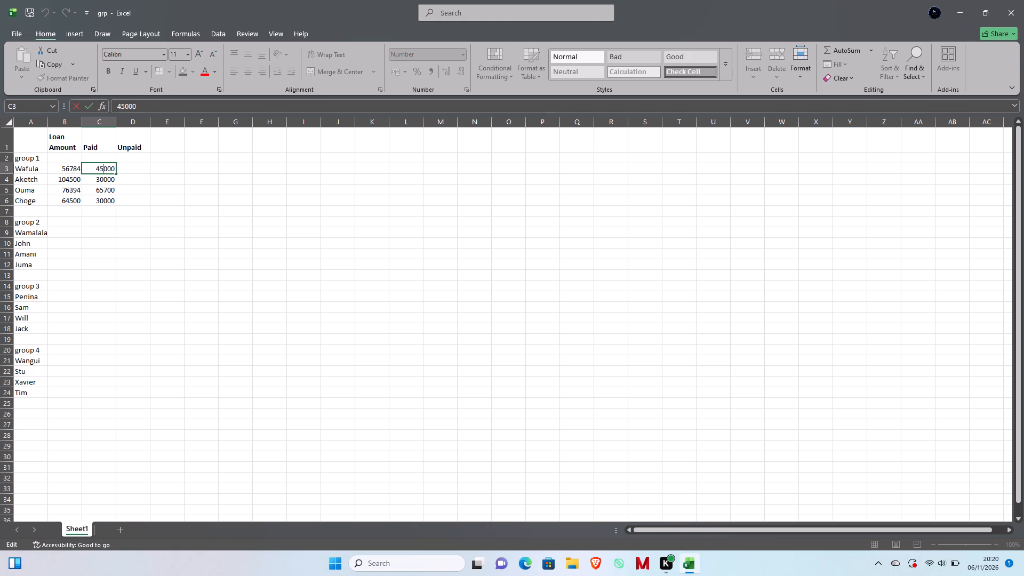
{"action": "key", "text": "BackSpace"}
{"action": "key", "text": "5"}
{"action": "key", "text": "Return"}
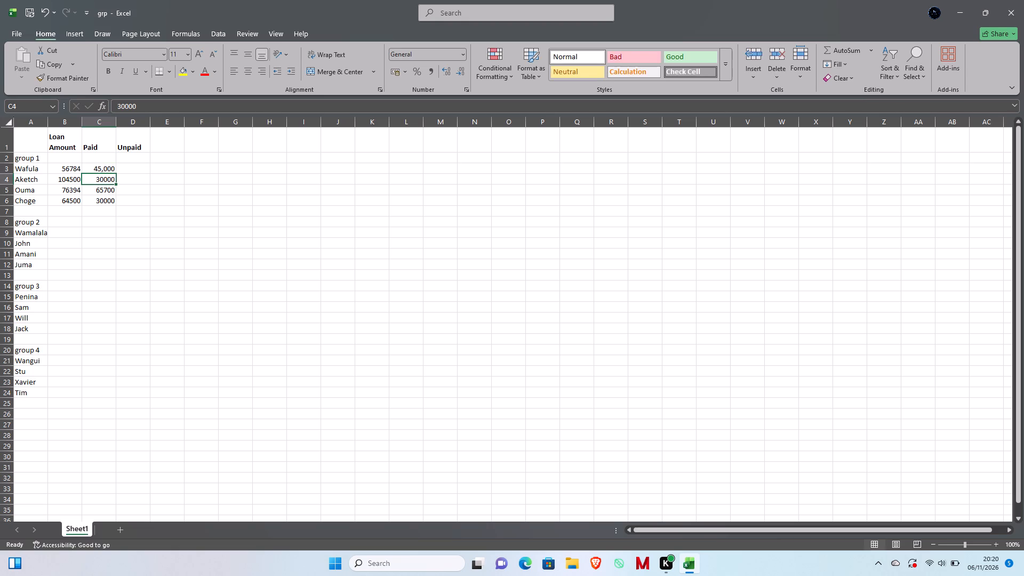
Enter Wamalala's amounts in row 9: 30500 as the loan amount and 15000 as paid.
{"action": "double_click", "coordinate": [73, 214]}
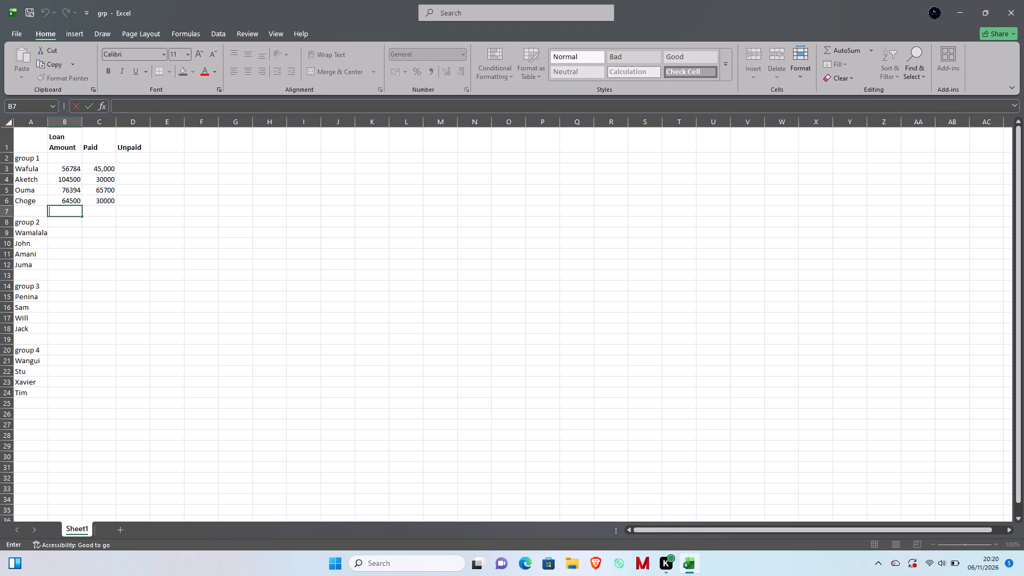
{"action": "left_click", "coordinate": [68, 230]}
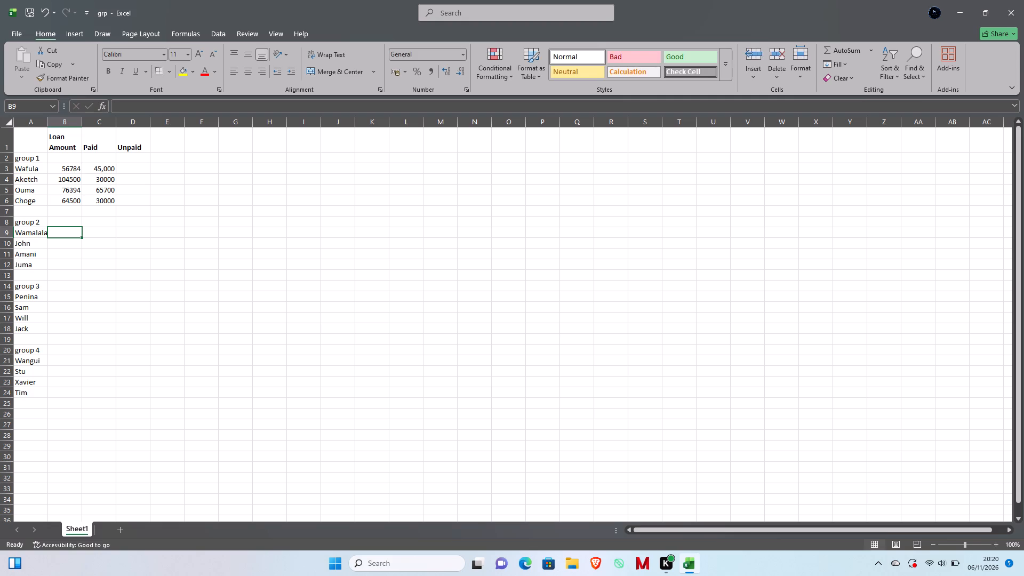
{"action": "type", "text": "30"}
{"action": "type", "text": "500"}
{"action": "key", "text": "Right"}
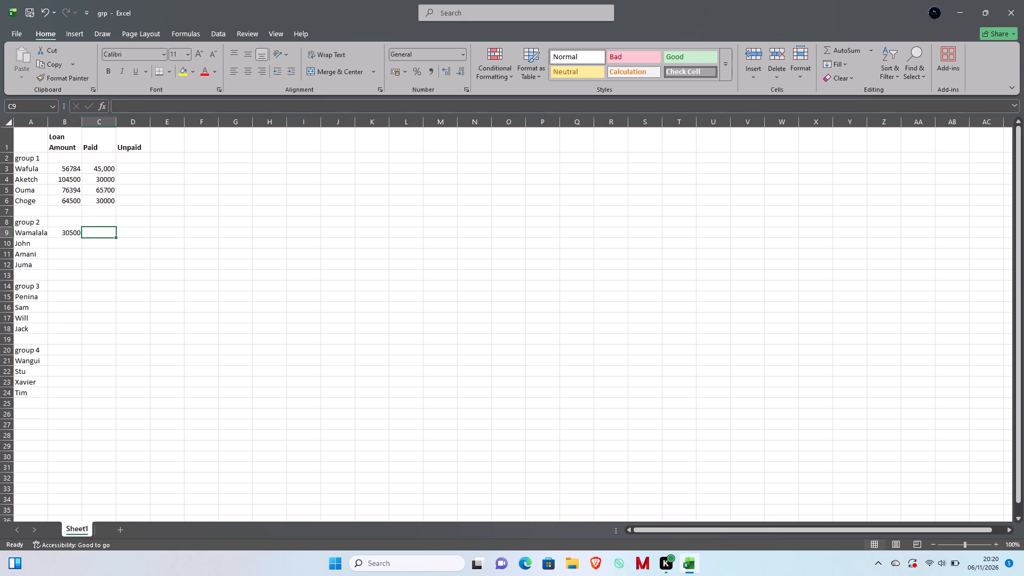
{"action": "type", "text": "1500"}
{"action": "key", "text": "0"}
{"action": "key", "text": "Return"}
Enter John's amounts in row 10: 20000 as paid and 45500 as the loan amount.
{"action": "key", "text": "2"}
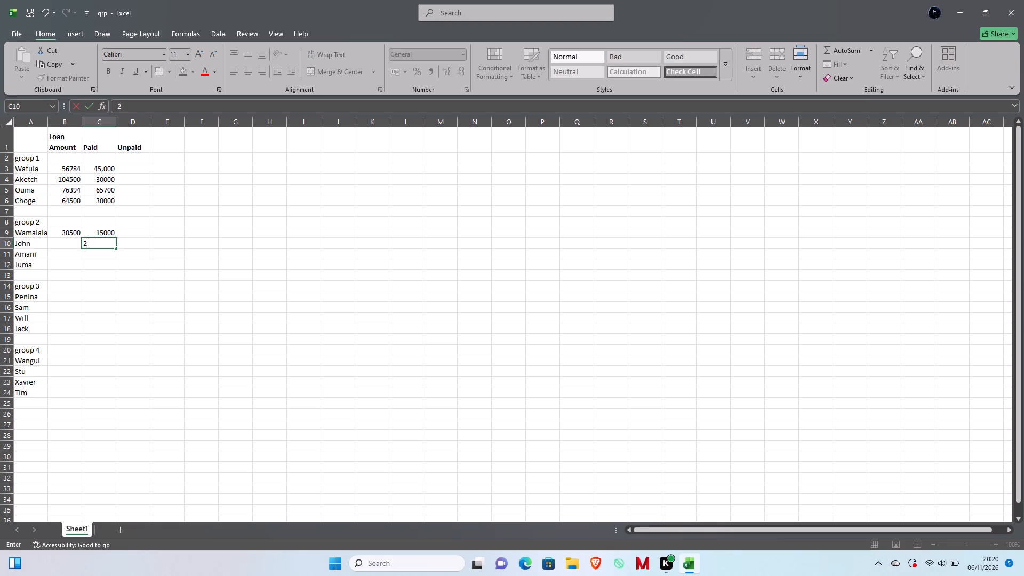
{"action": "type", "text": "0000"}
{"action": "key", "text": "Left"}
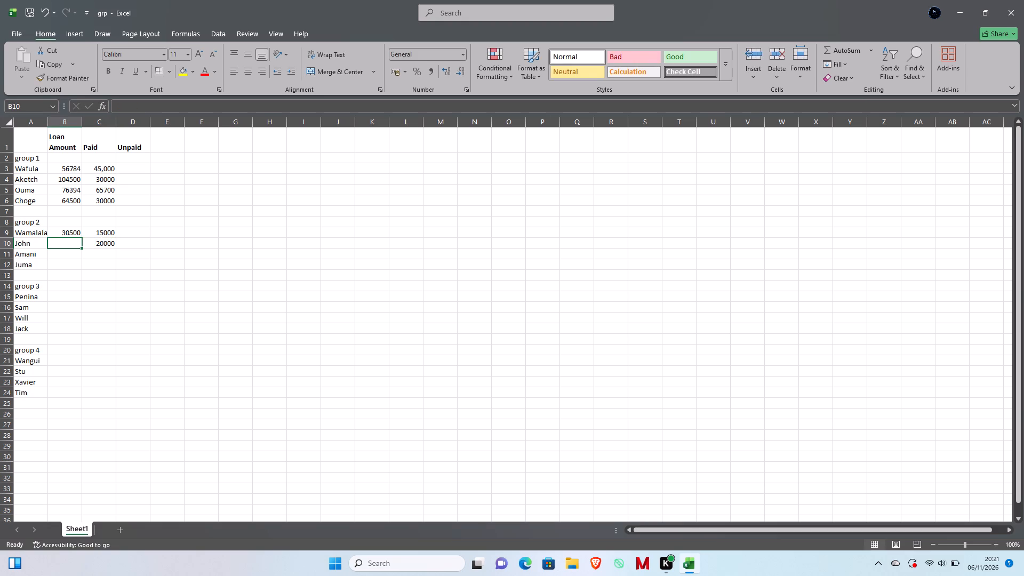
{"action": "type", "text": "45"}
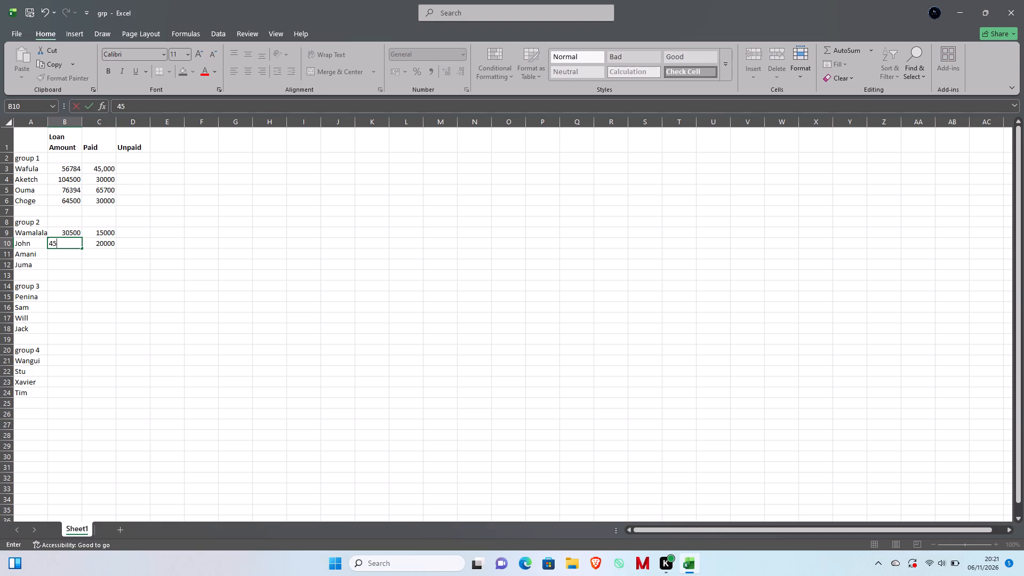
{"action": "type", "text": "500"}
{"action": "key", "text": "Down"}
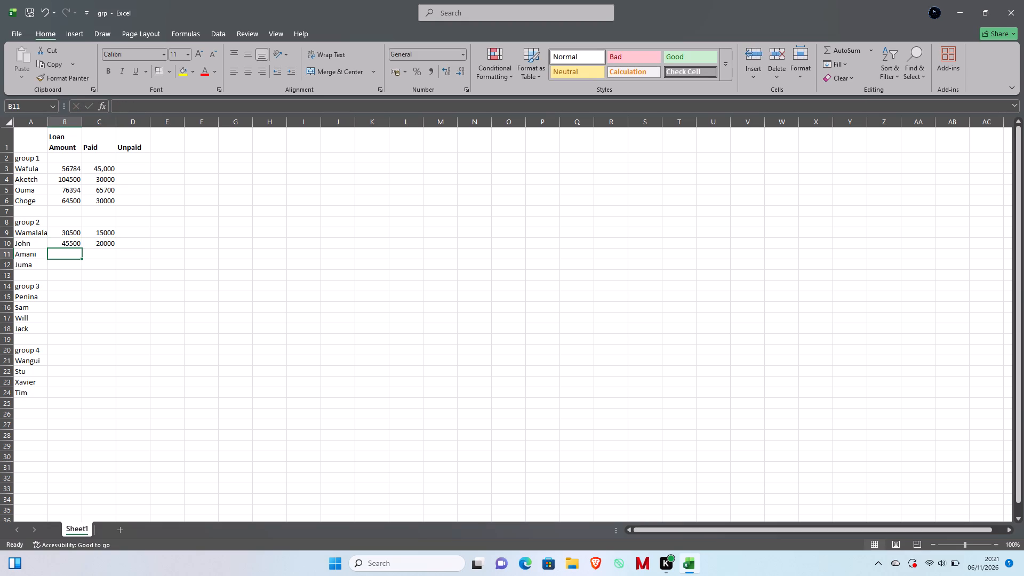
Enter Amani's amounts in row 11: 50000 as the loan amount and 32000 as paid.
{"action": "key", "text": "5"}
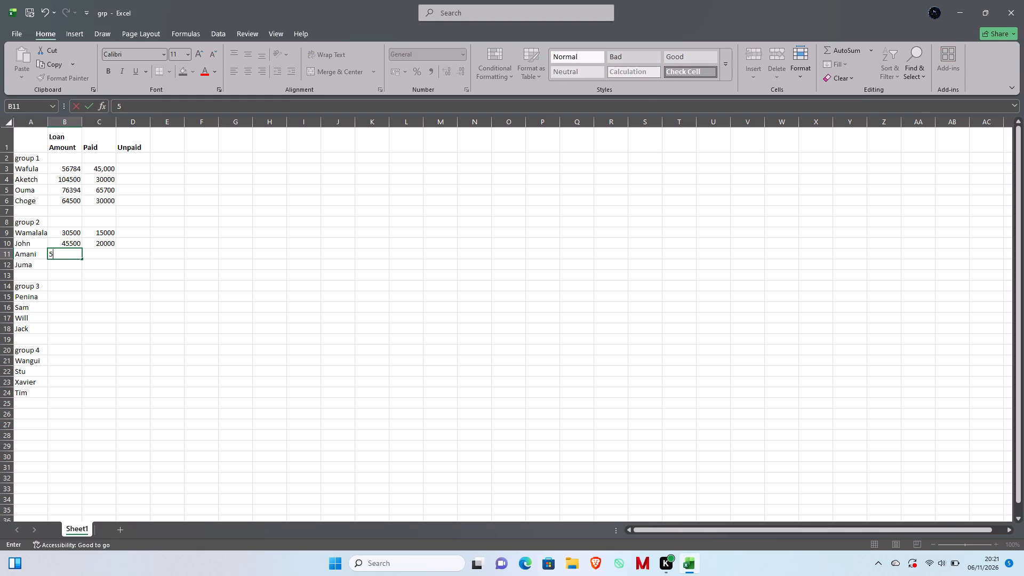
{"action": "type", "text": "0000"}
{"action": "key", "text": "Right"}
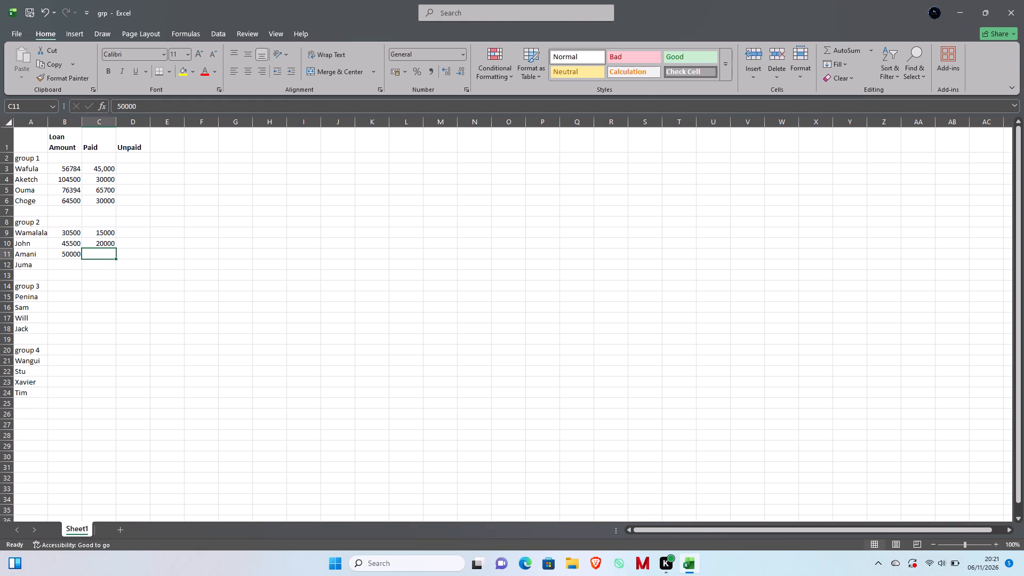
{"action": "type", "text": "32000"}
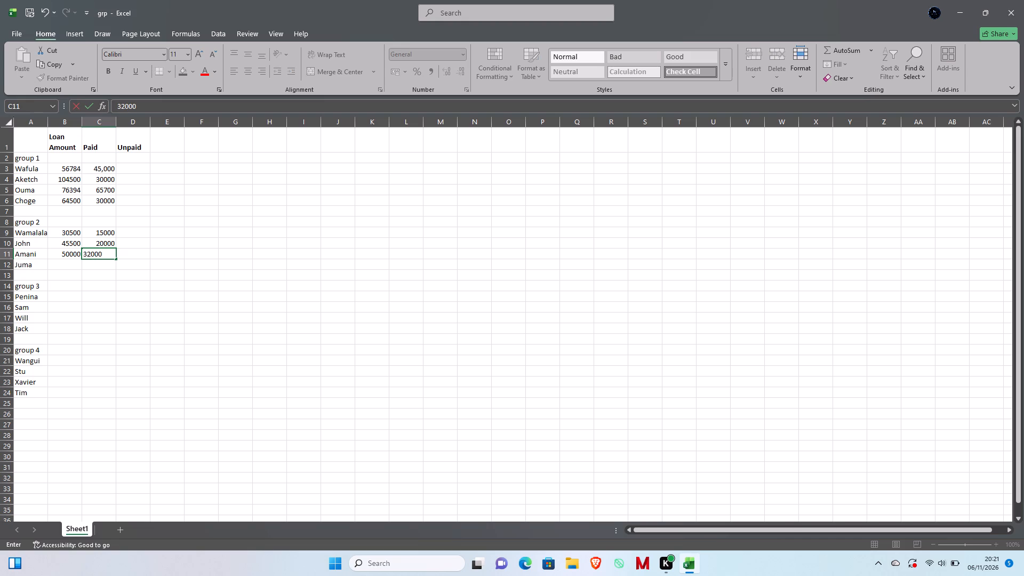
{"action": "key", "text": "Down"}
Enter Penina's amounts in row 15 under group 3: 56000 as the loan amount and 10000 as paid.
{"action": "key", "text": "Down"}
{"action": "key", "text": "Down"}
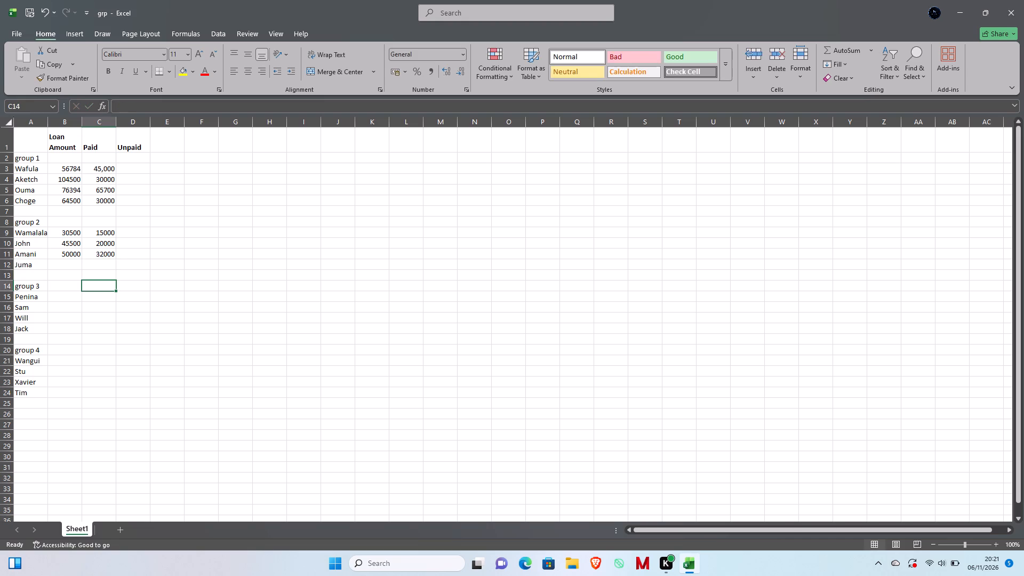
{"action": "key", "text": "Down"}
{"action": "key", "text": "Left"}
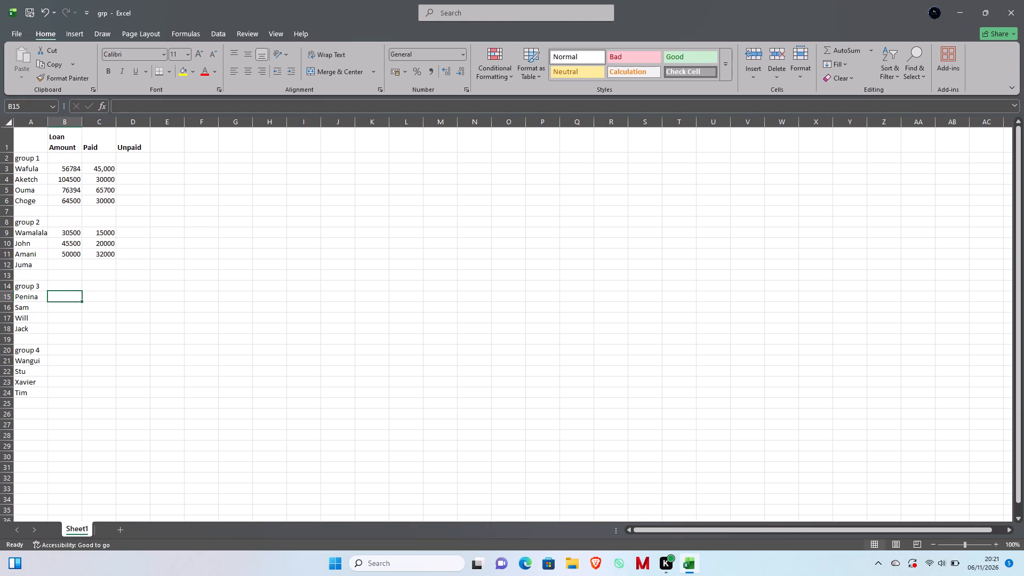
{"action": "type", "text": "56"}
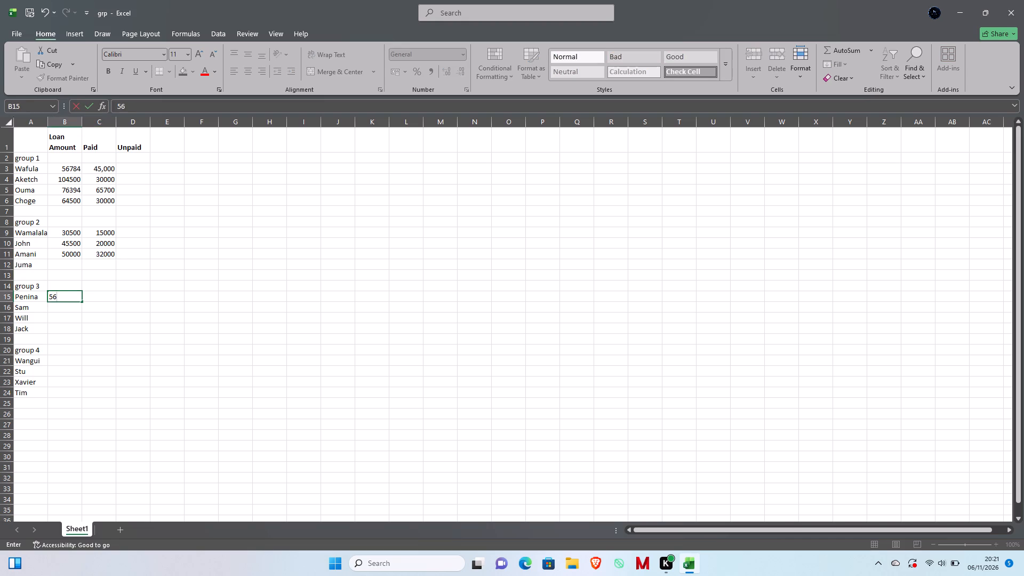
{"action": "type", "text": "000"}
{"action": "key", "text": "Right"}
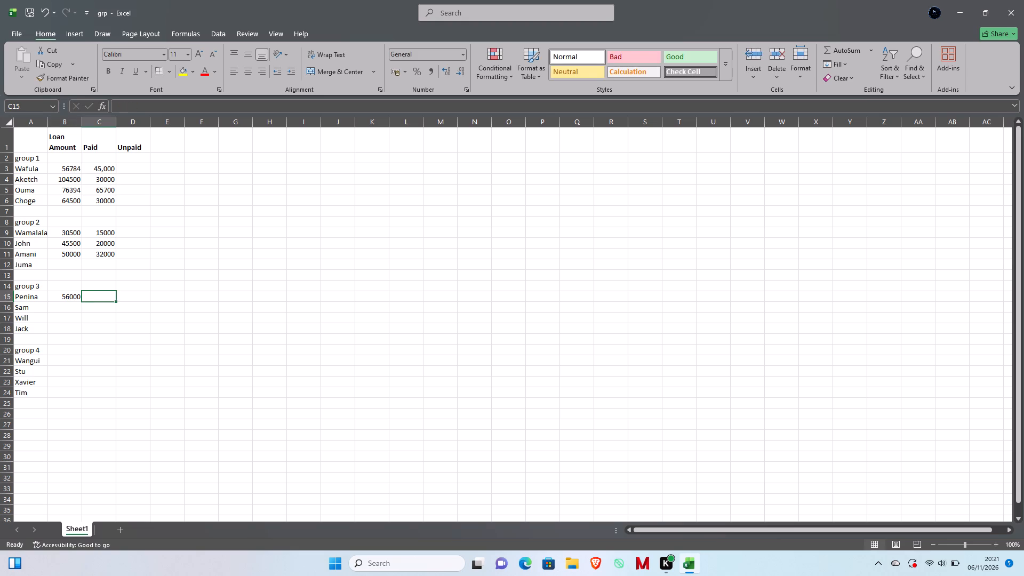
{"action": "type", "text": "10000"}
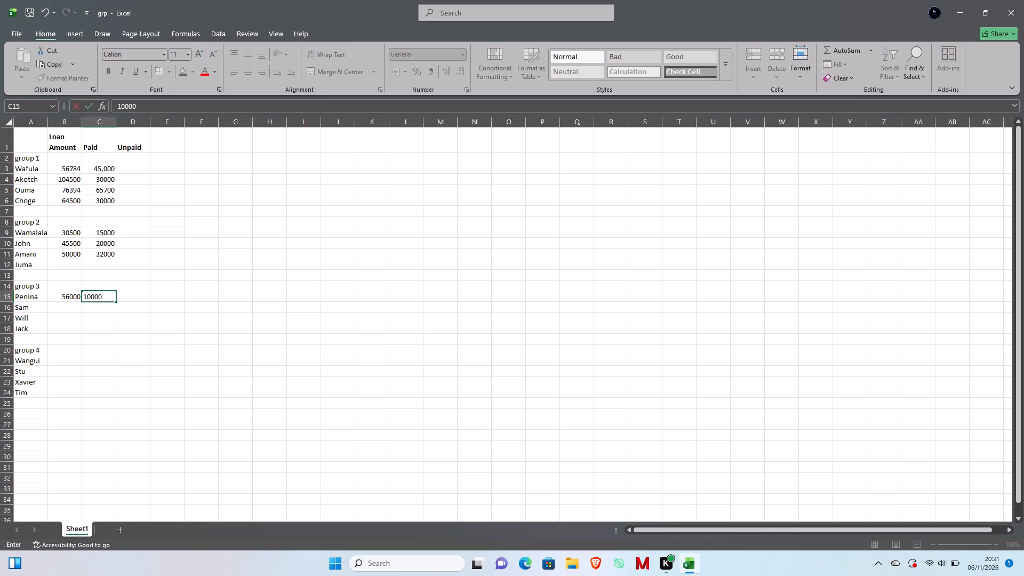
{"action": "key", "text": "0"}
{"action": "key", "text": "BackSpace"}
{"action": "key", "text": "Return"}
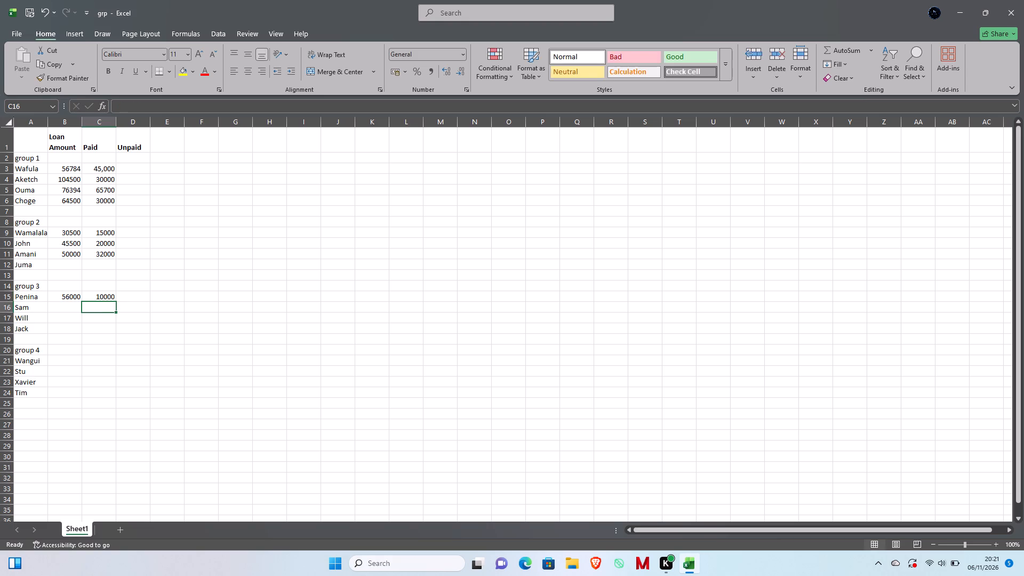
Enter Sam's amounts in row 16: 23700 as paid and 42500 as the loan amount.
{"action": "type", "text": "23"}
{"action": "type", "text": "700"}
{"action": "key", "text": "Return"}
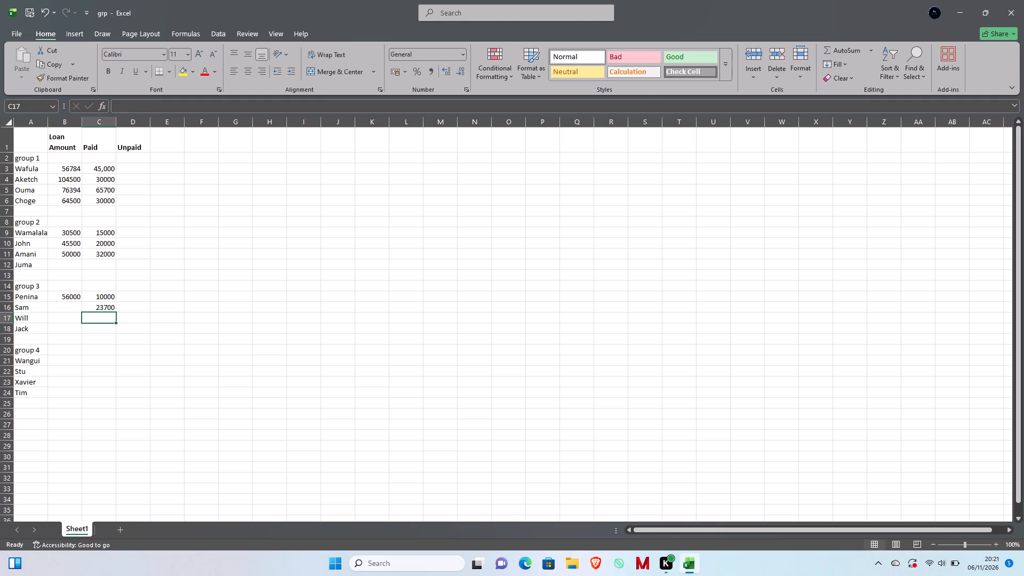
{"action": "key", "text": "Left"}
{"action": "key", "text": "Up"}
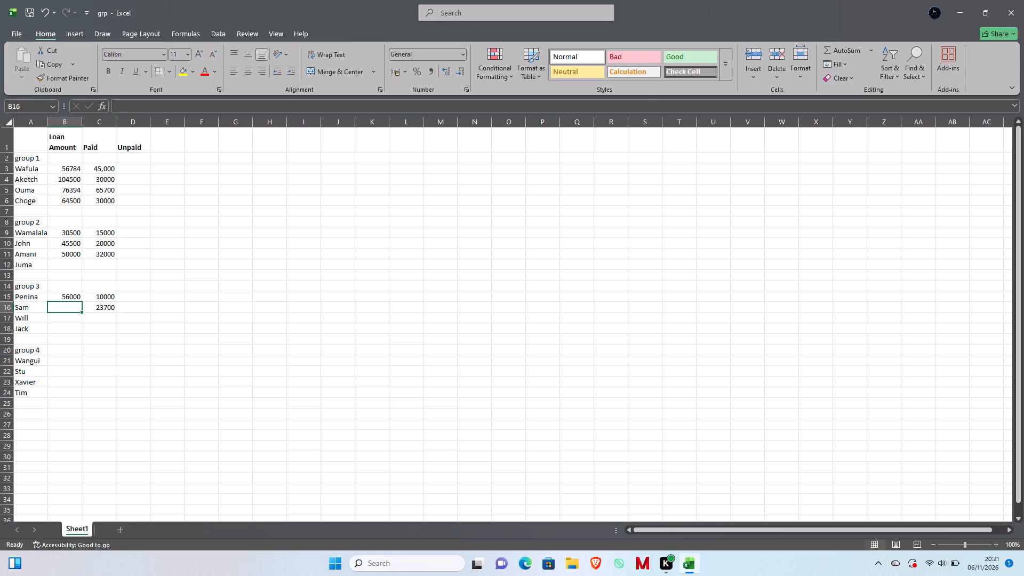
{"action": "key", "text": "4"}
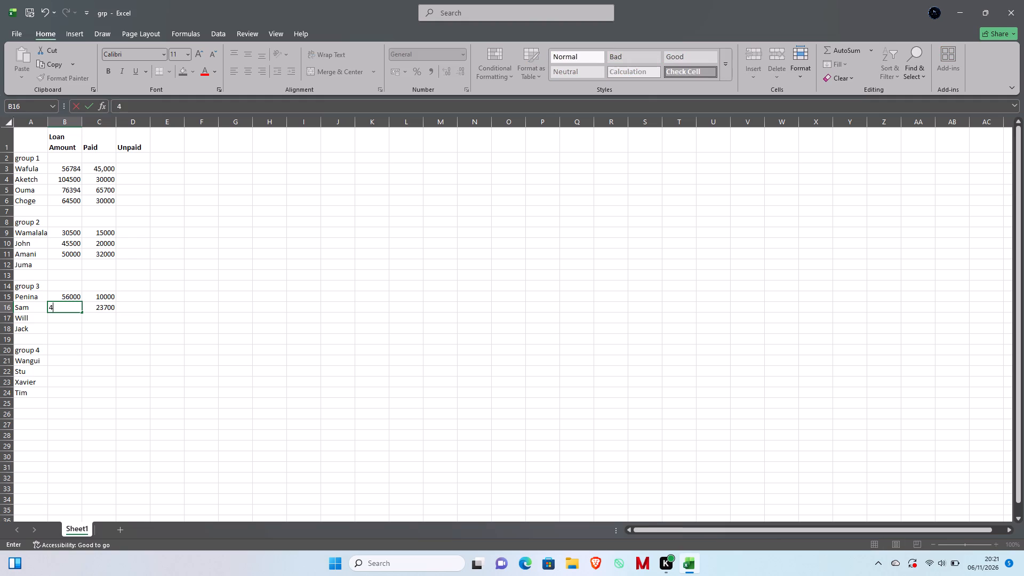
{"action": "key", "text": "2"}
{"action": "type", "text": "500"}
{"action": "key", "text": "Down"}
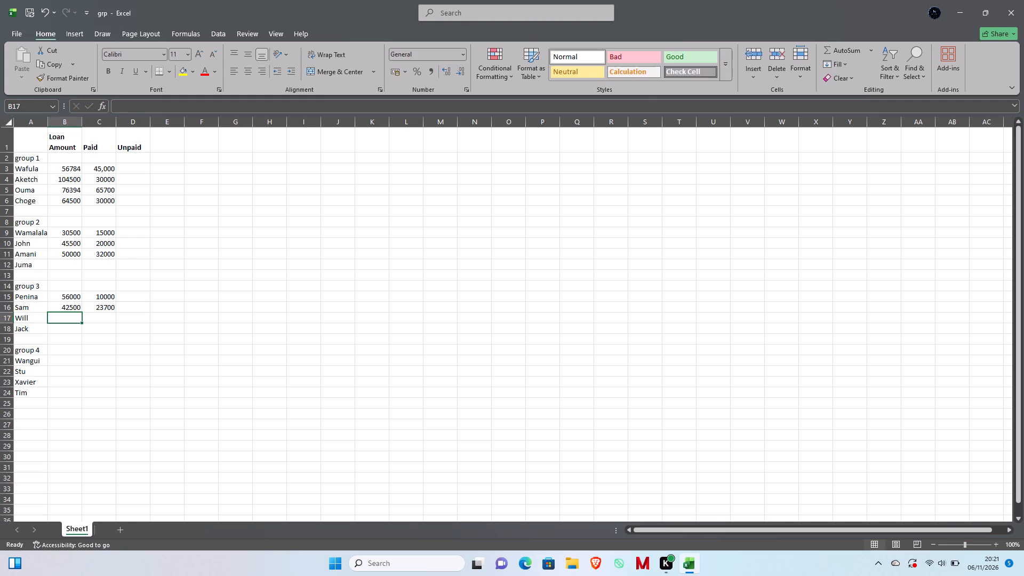
Enter Will's amounts in row 17 under group 3: 38700 as the loan amount and 13490 as paid.
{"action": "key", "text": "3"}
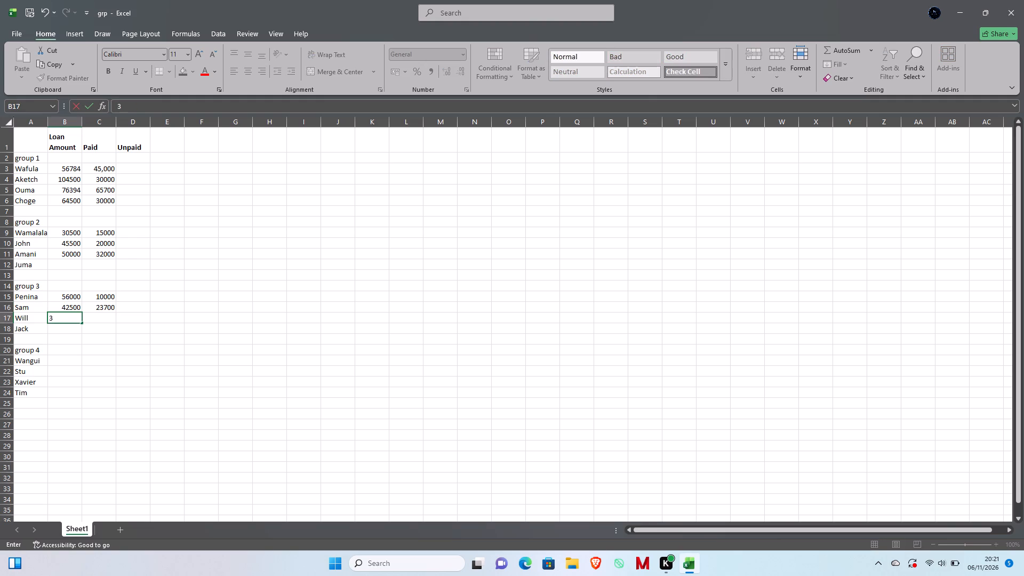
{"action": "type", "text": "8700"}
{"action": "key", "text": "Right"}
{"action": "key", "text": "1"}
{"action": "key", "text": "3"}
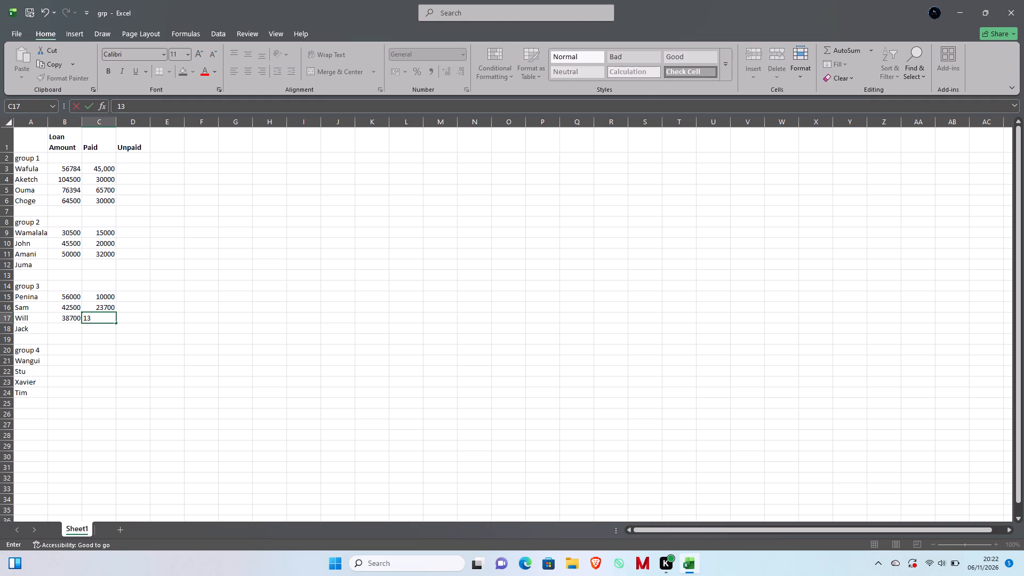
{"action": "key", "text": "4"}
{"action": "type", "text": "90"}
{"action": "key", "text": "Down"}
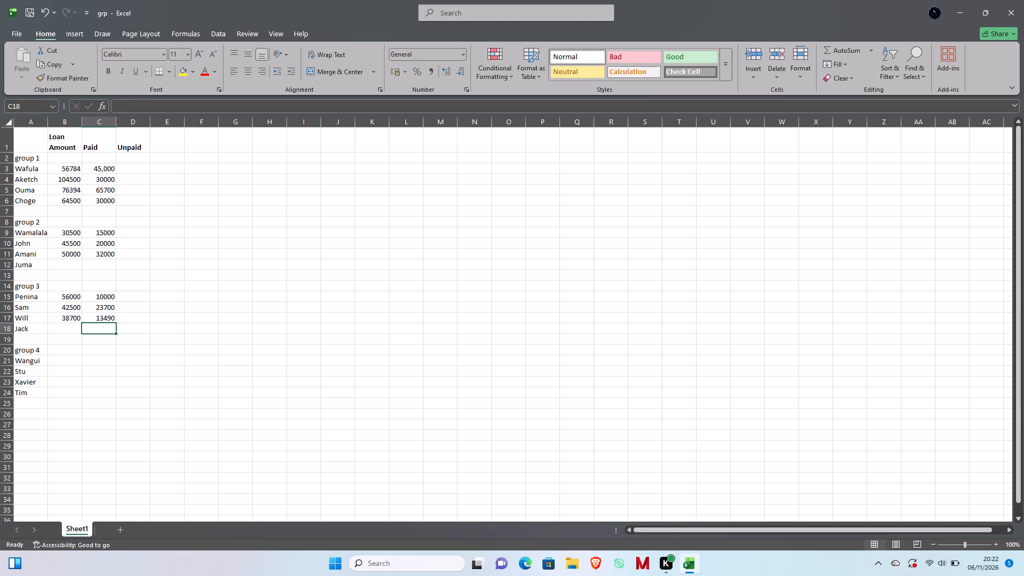
Enter Jack's amounts in row 18: 12600 as paid and 50000 as the loan amount.
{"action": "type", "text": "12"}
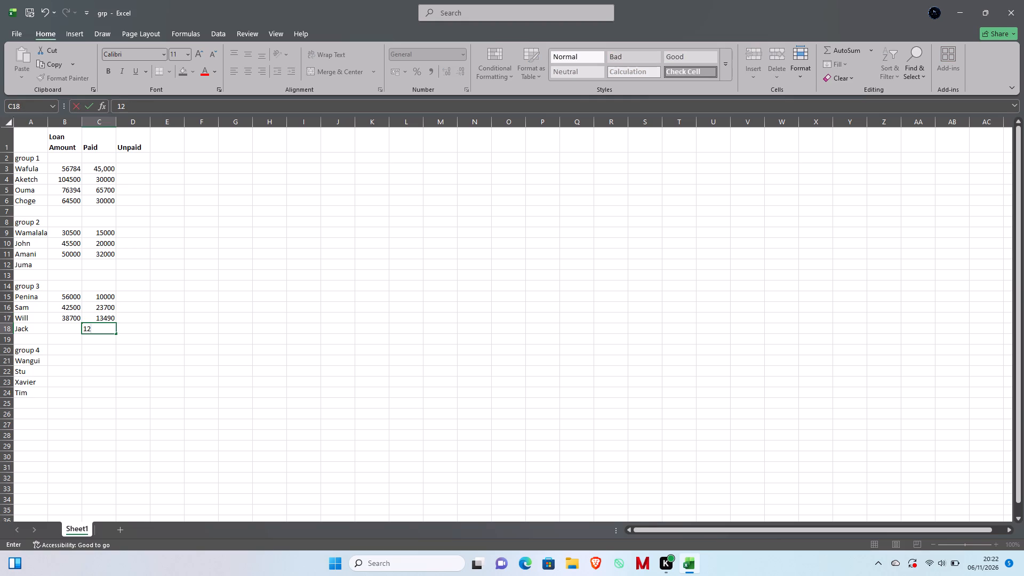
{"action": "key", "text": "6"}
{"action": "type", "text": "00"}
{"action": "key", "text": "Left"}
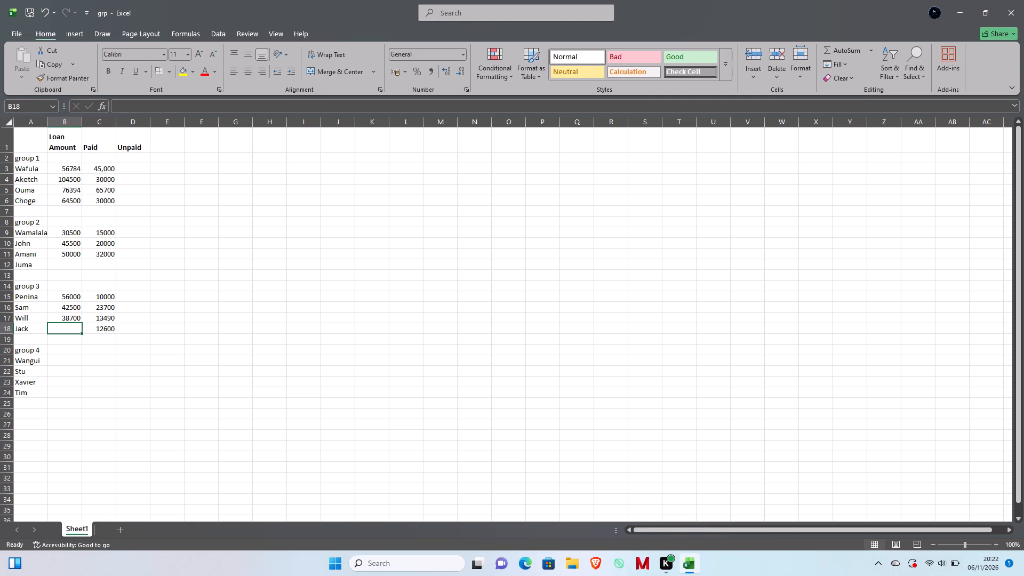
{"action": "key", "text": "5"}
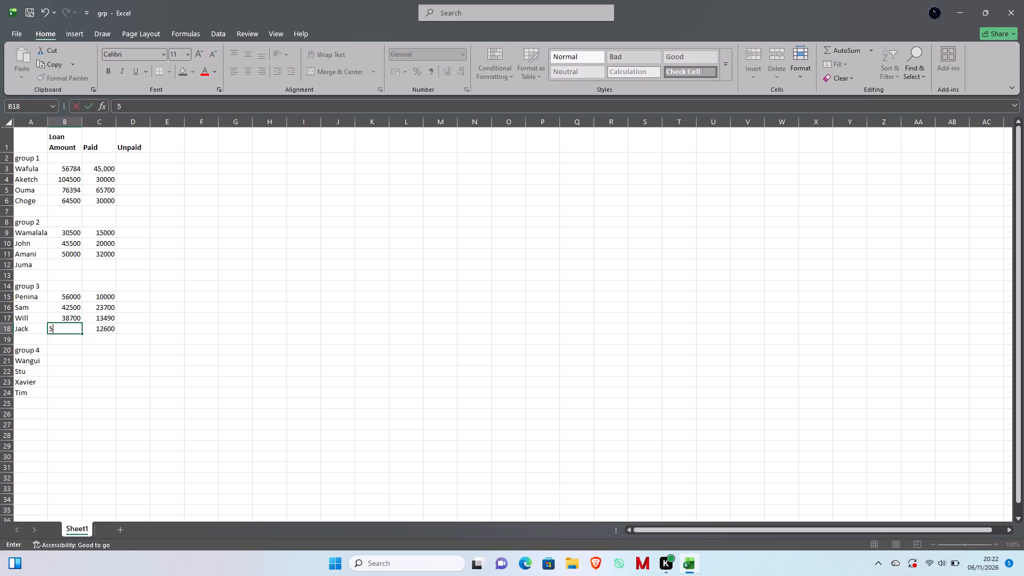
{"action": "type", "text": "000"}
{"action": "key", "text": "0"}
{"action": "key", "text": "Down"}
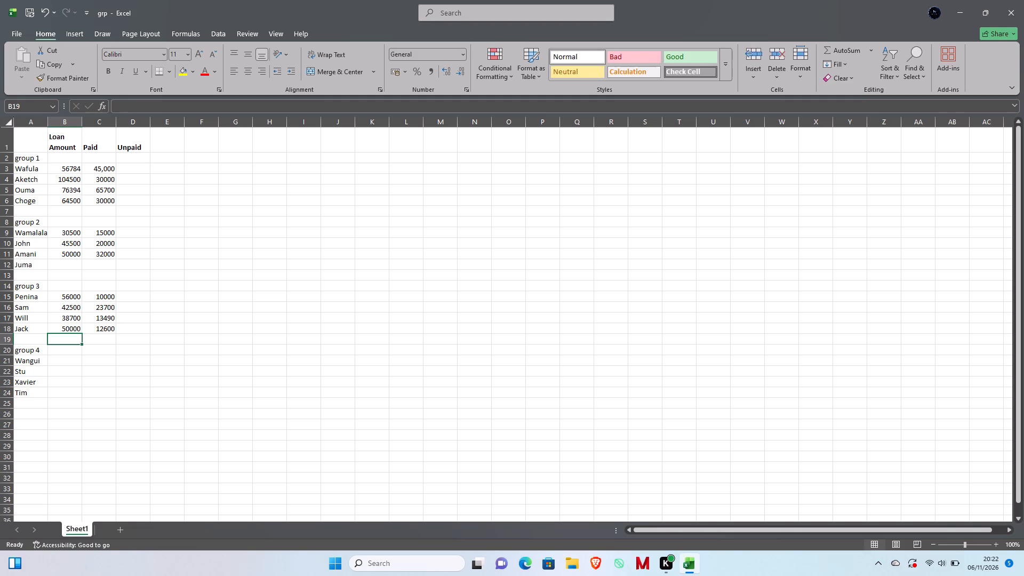
Enter 12600 as Wangui's loan amount in row 21 under group 4.
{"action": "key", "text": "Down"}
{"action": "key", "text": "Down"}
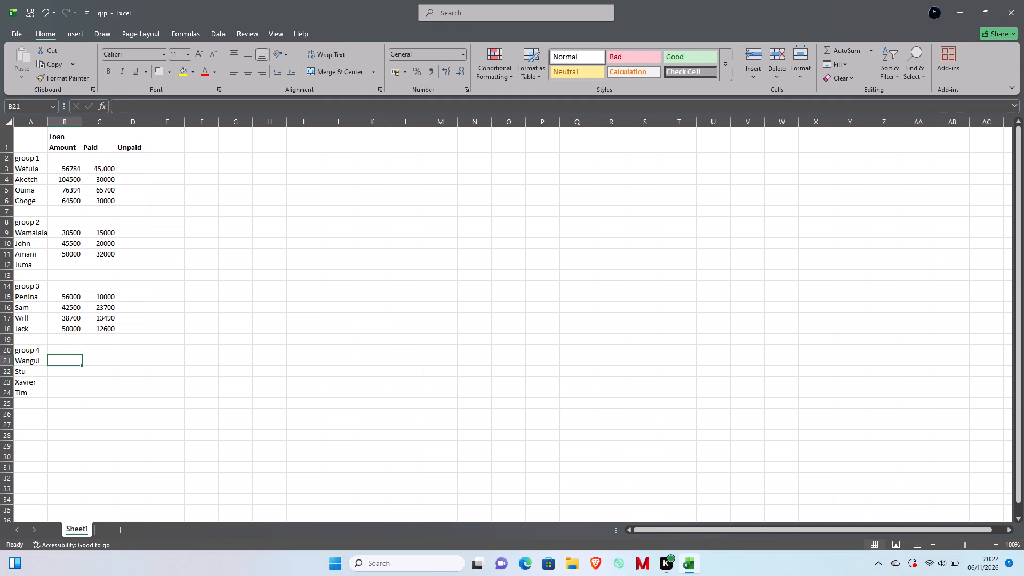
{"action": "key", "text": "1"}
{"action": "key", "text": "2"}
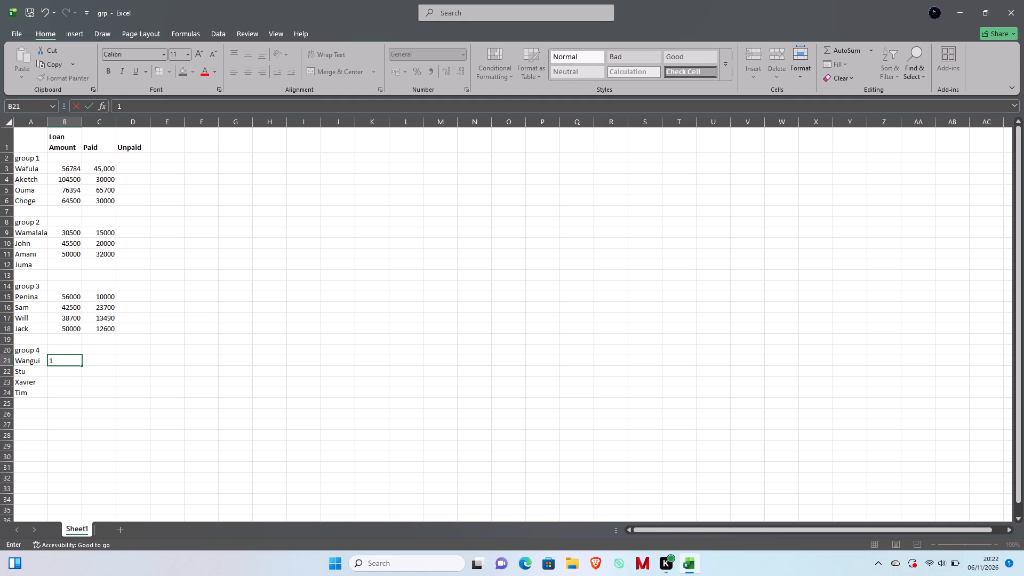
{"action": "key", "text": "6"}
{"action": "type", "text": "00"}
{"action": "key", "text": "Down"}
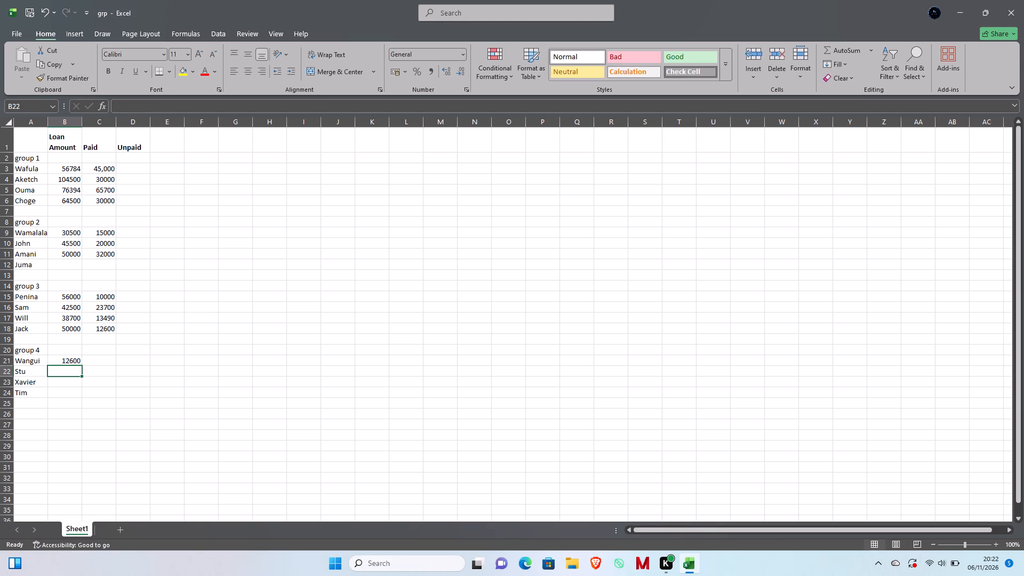
Enter 15500 as Stu's loan amount in row 22 under group 4.
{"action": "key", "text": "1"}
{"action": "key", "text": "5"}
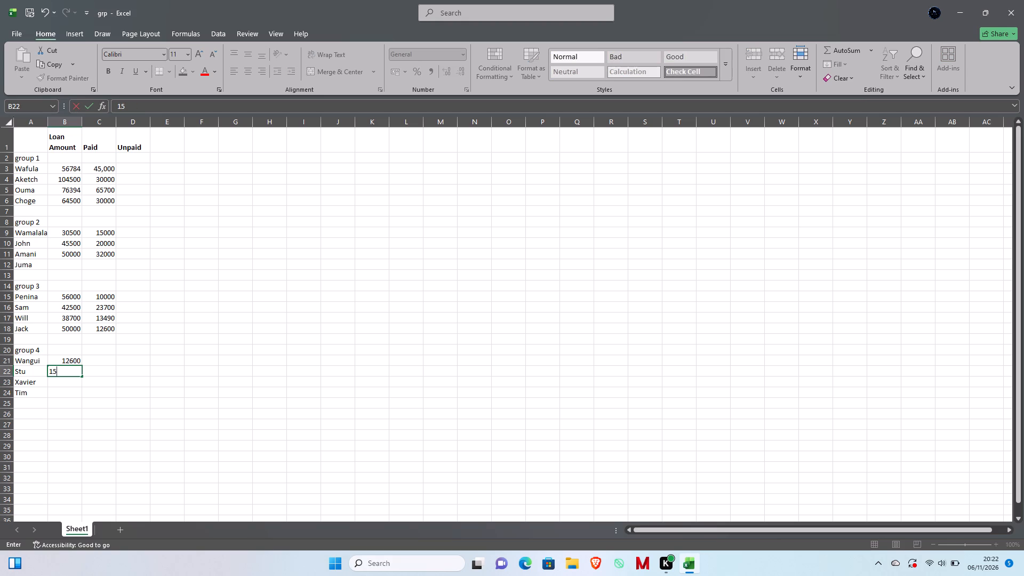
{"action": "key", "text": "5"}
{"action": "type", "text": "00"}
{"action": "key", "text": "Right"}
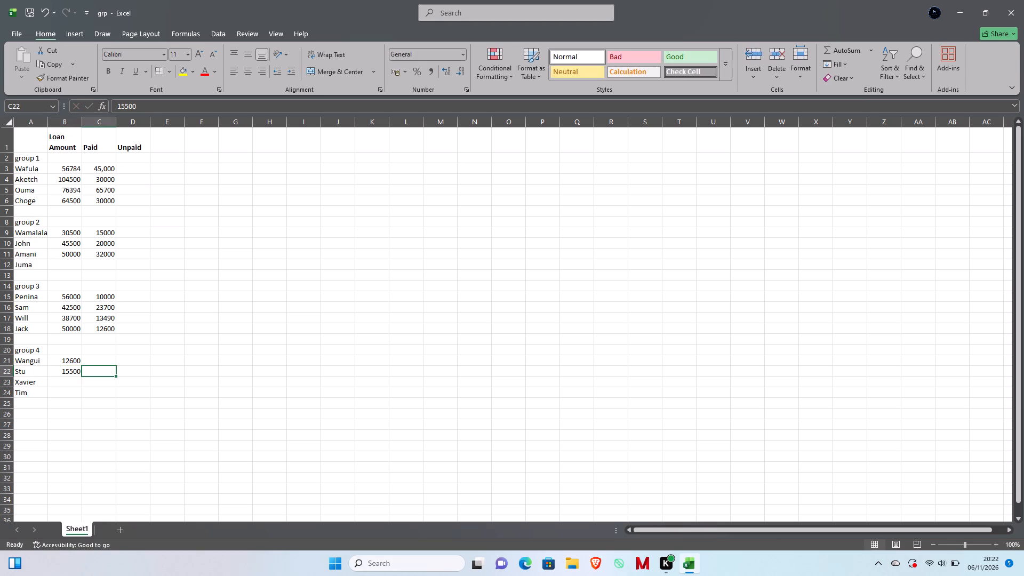
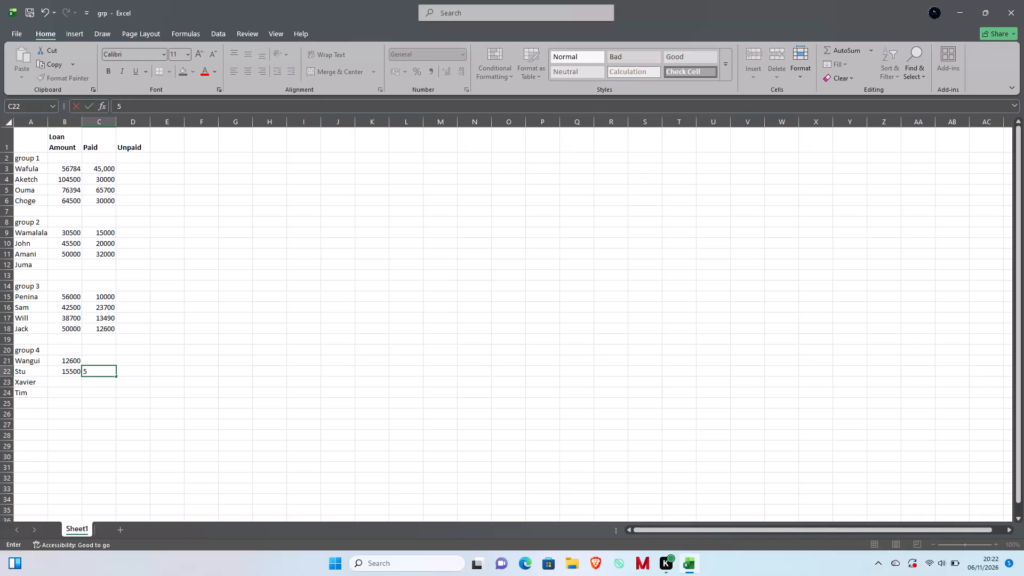
Enter the group 4 paid amounts in column C: 5000 for Stu and 6000 for Wangui.
{"action": "key", "text": "0"}
{"action": "key", "text": "Up"}
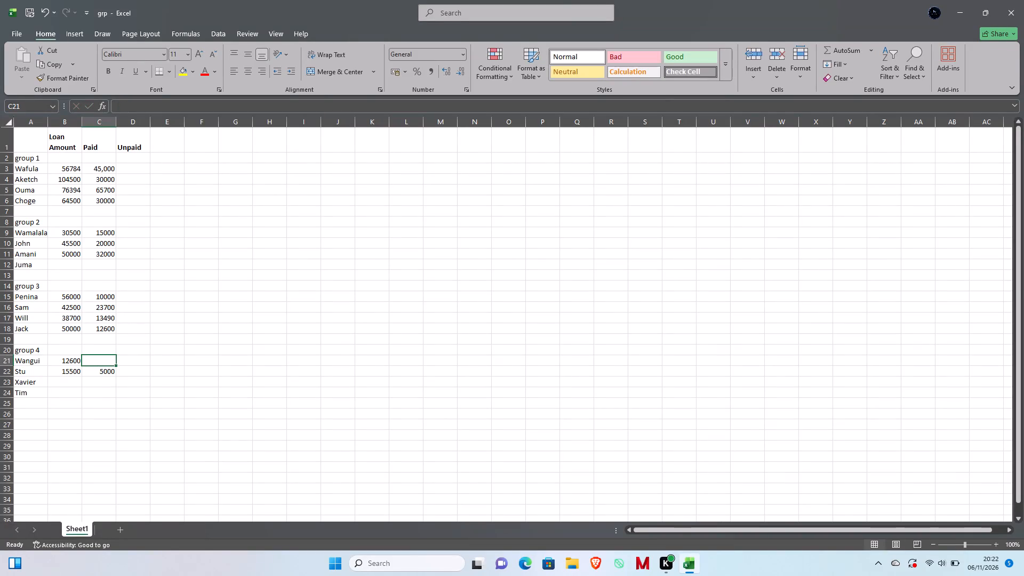
{"action": "key", "text": "6"}
{"action": "type", "text": "00"}
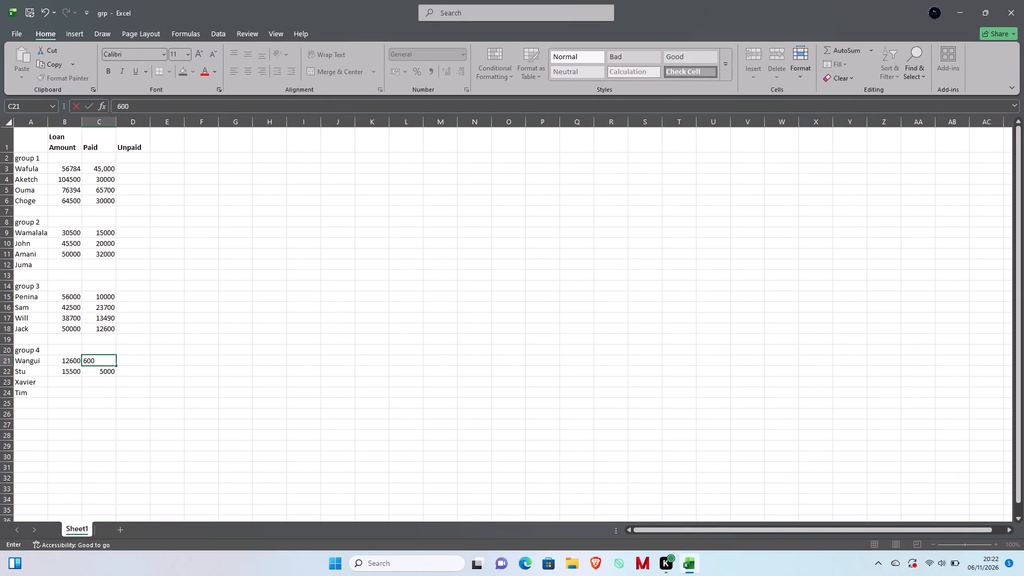
{"action": "key", "text": "0"}
{"action": "key", "text": "Down"}
Enter Xavier's amounts in row 23: 7500 as paid and 10000 as the loan amount.
{"action": "key", "text": "Down"}
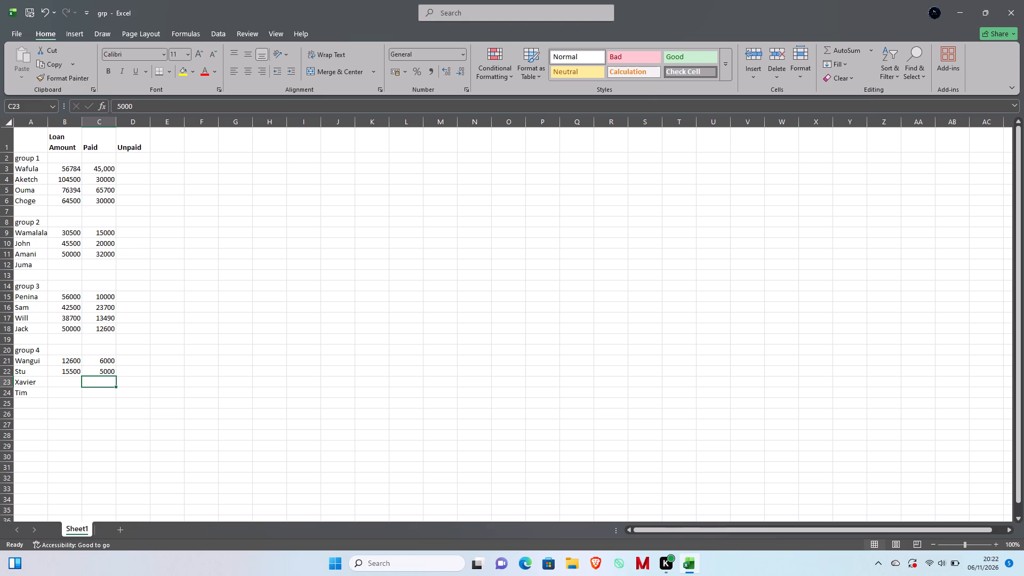
{"action": "type", "text": "7500"}
{"action": "key", "text": "Left"}
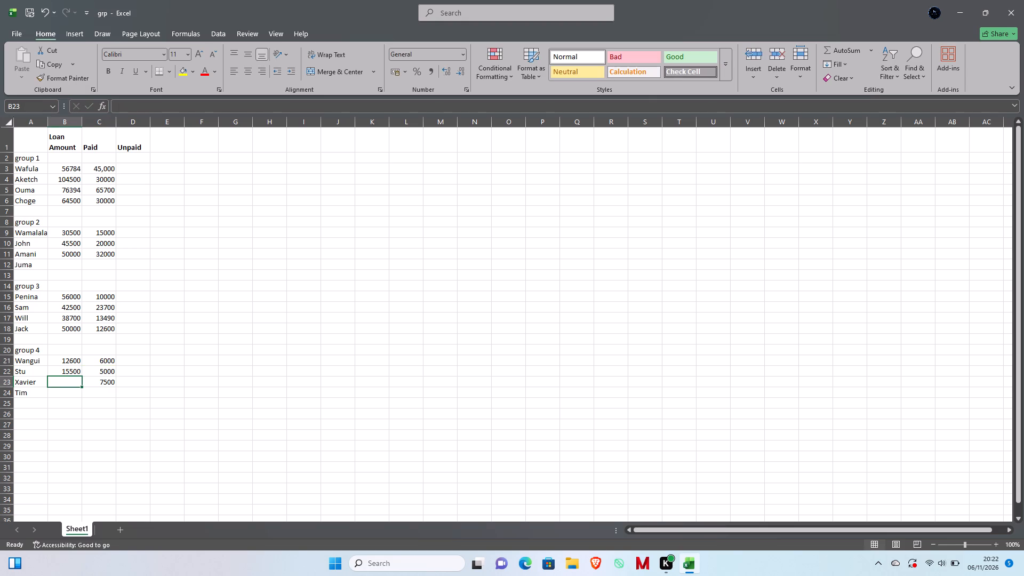
{"action": "key", "text": "1"}
{"action": "type", "text": "0000"}
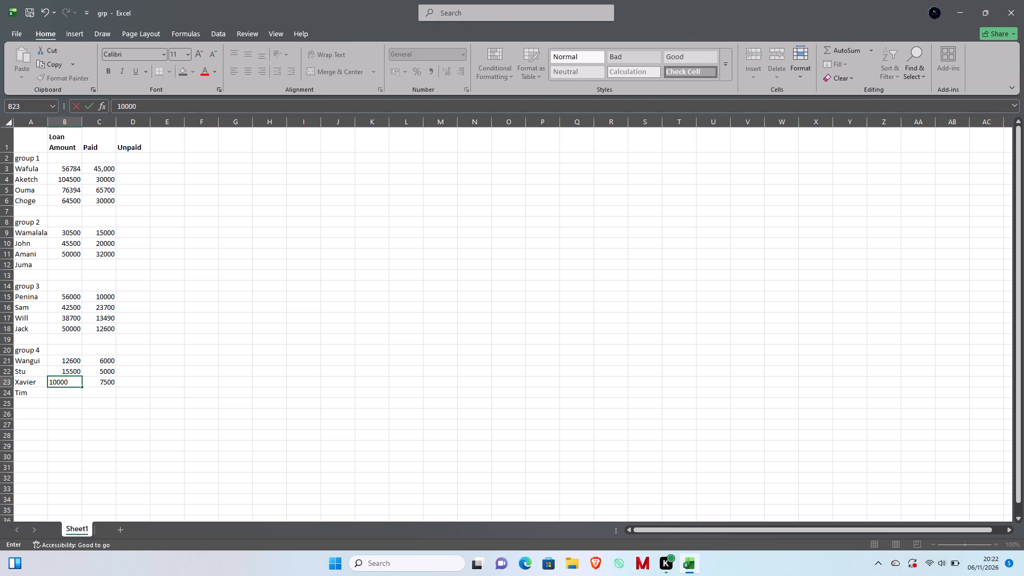
{"action": "key", "text": "Down"}
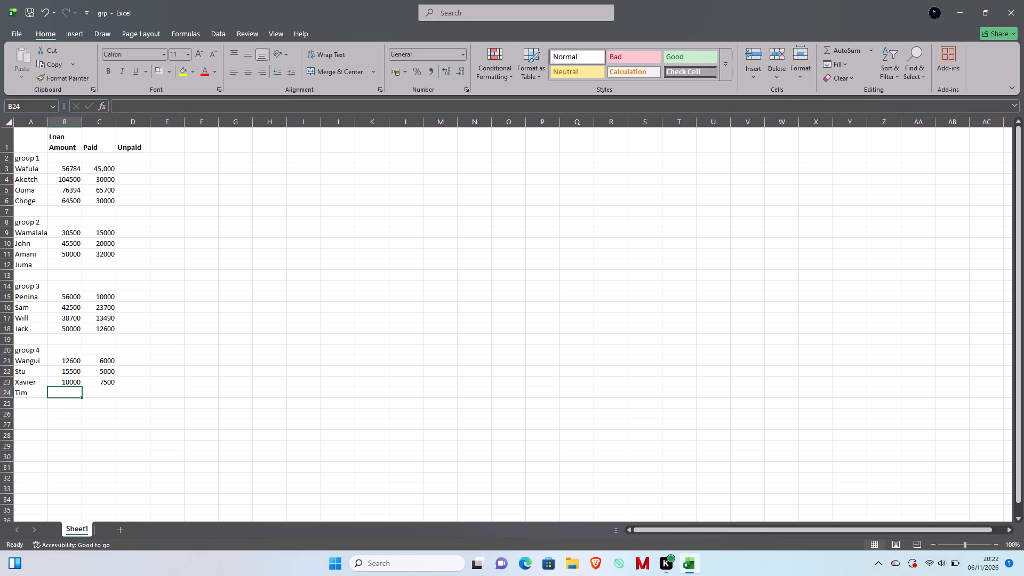
Enter Tim's amounts in row 24: 18600 as the loan amount and 7500 as paid.
{"action": "key", "text": "1"}
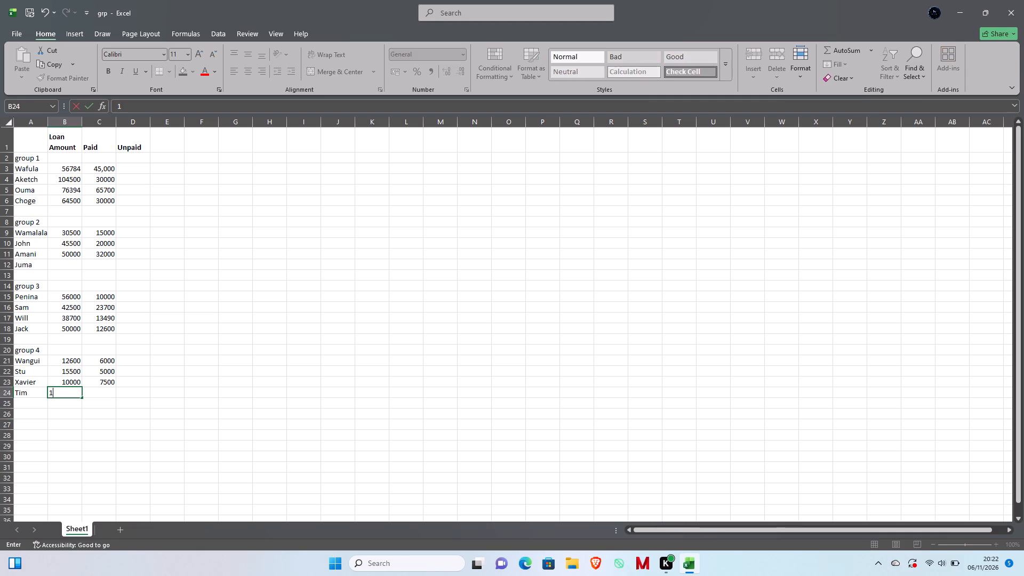
{"action": "type", "text": "8600"}
{"action": "key", "text": "Right"}
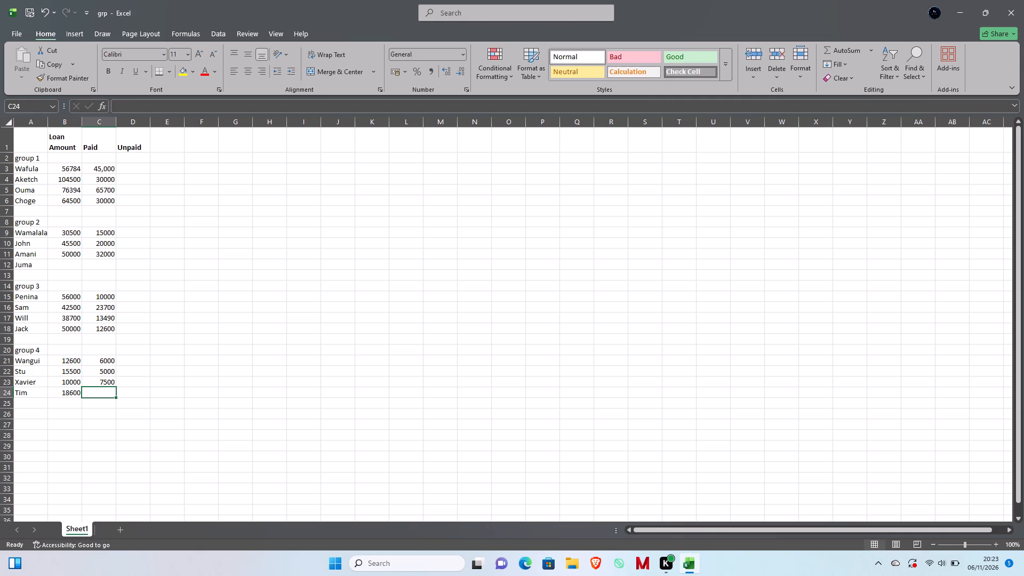
{"action": "key", "text": "7"}
{"action": "type", "text": "500"}
{"action": "key", "text": "Down"}
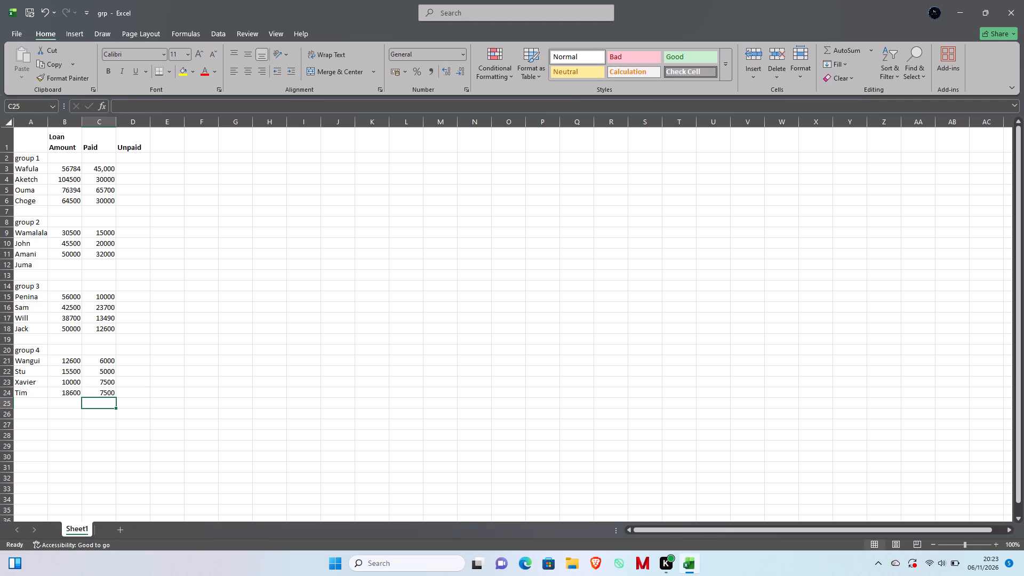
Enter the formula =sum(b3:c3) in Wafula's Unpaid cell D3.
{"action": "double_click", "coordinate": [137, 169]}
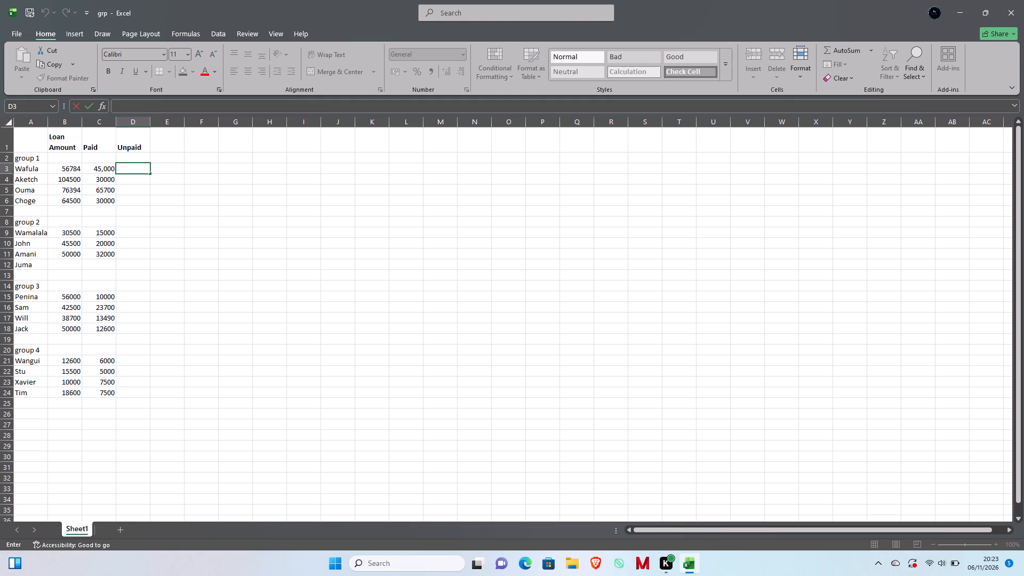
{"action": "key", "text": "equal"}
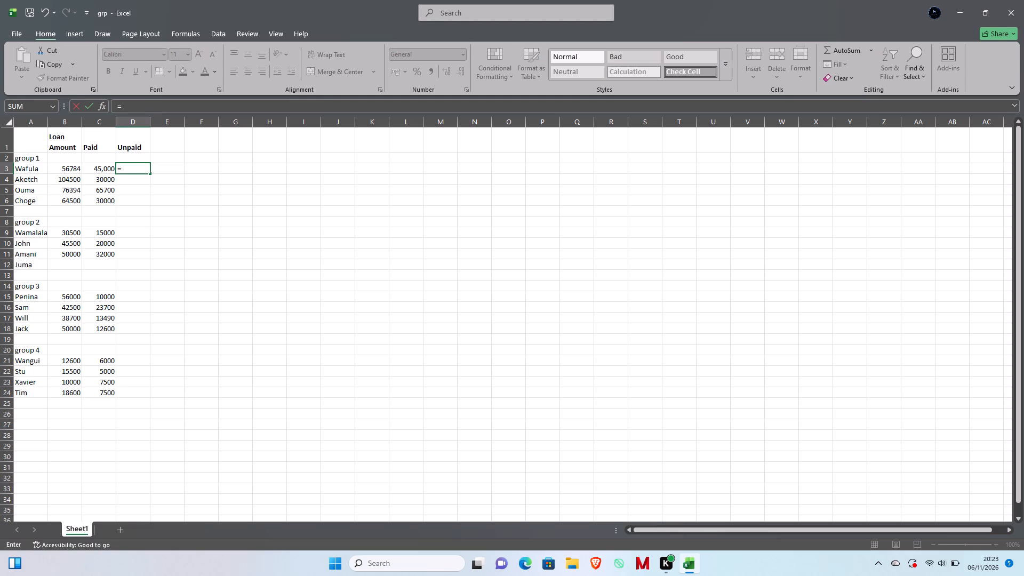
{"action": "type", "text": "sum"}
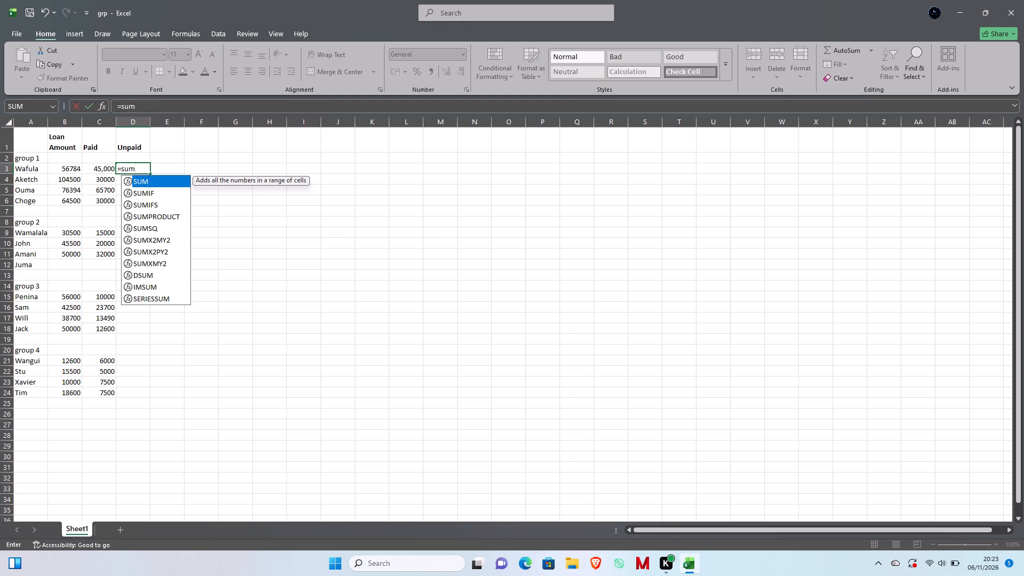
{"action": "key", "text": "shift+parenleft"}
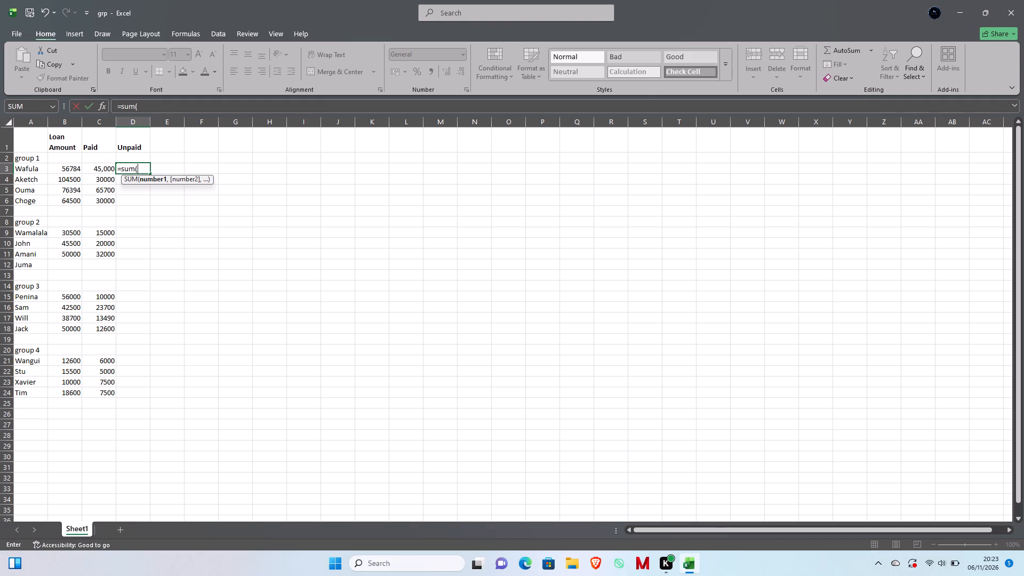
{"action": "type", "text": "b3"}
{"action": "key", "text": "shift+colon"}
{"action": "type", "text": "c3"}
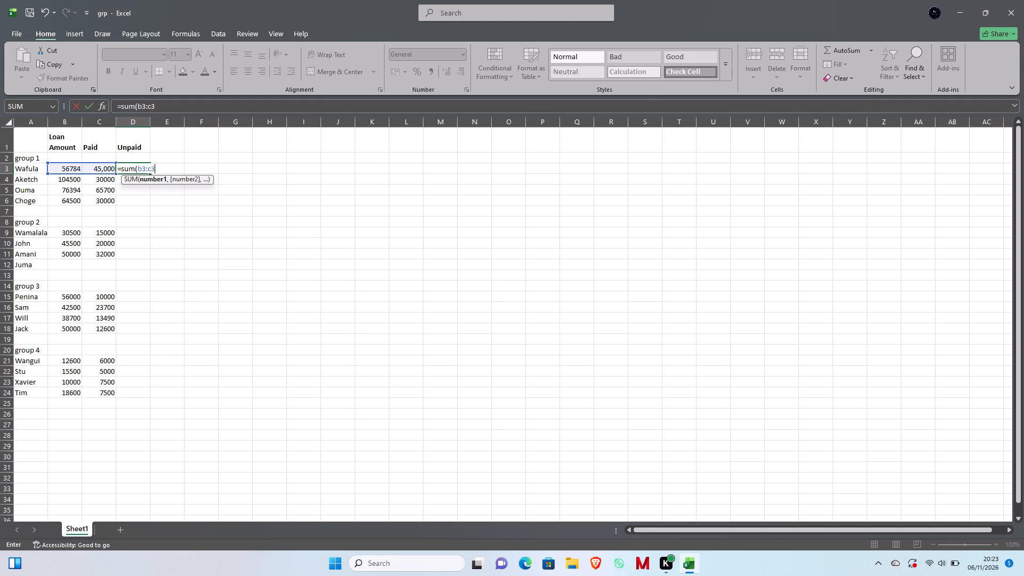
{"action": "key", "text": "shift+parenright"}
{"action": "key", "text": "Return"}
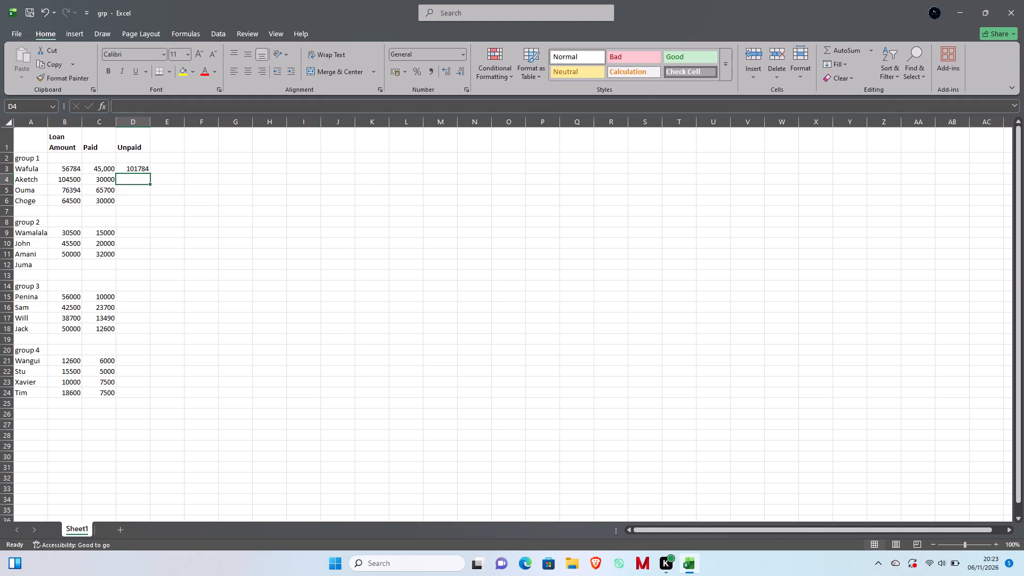
Change the formula in Wafula's Unpaid cell D3 to =(B3-C3), subtracting paid from the loan amount.
{"action": "double_click", "coordinate": [136, 167]}
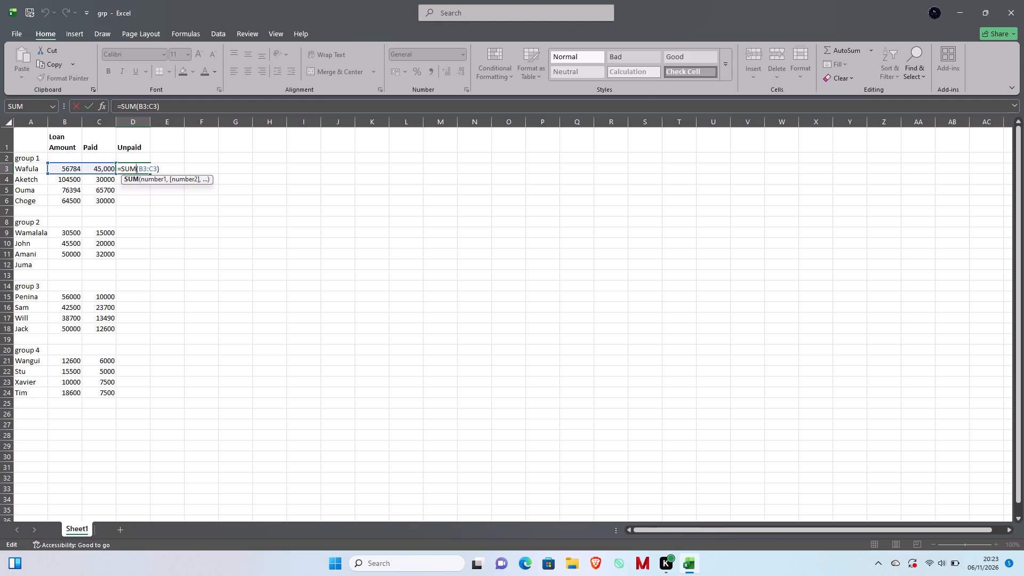
{"action": "key", "text": "BackSpace"}
{"action": "key", "text": "BackSpace"}
{"action": "key", "text": "BackSpace"}
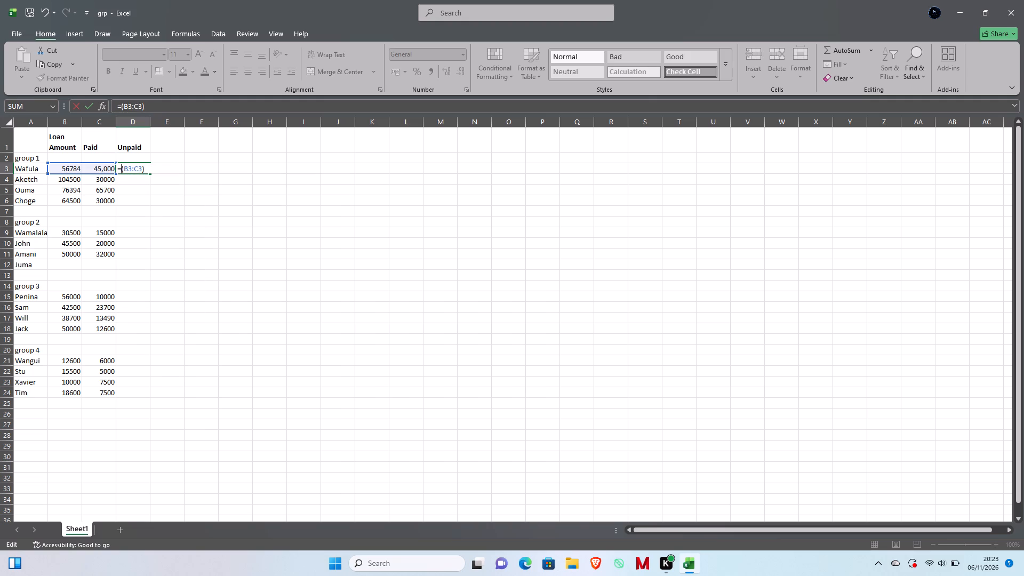
{"action": "left_click", "coordinate": [132, 172]}
{"action": "key", "text": "Delete"}
{"action": "key", "text": "minus"}
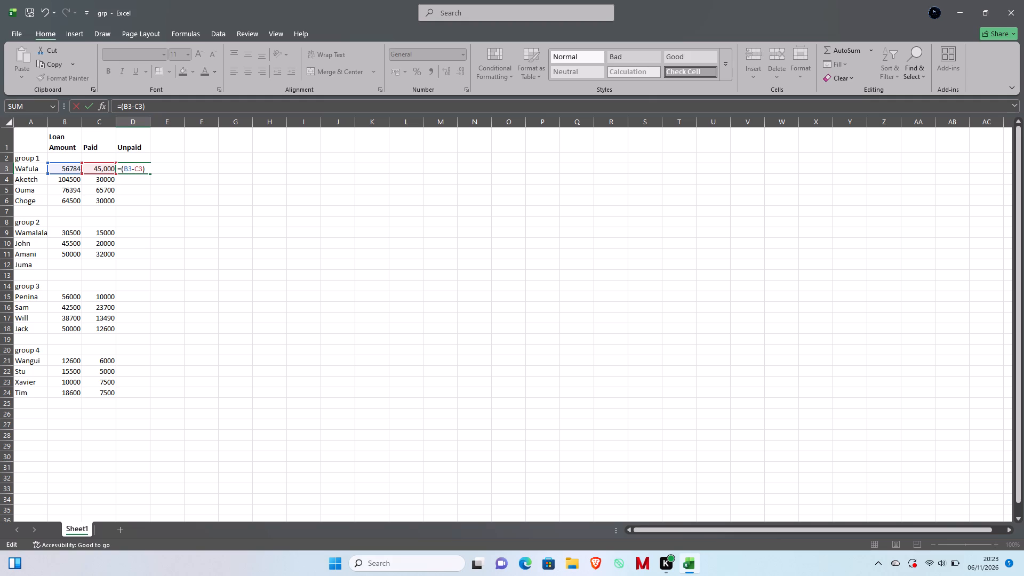
{"action": "key", "text": "Return"}
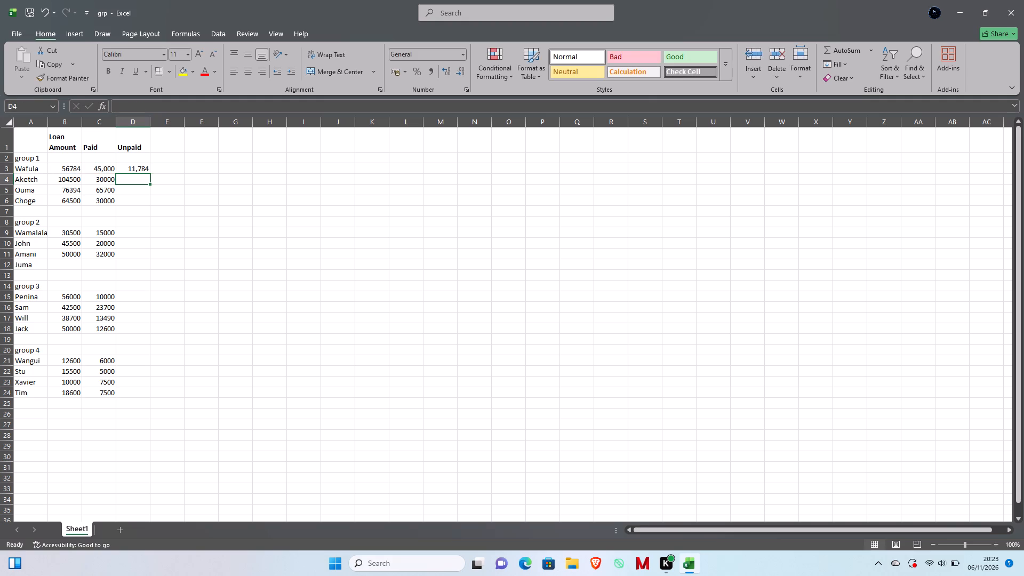
Fill the Unpaid formula from D3 down the column to Tim's row, D24.
{"action": "left_click", "coordinate": [141, 167]}
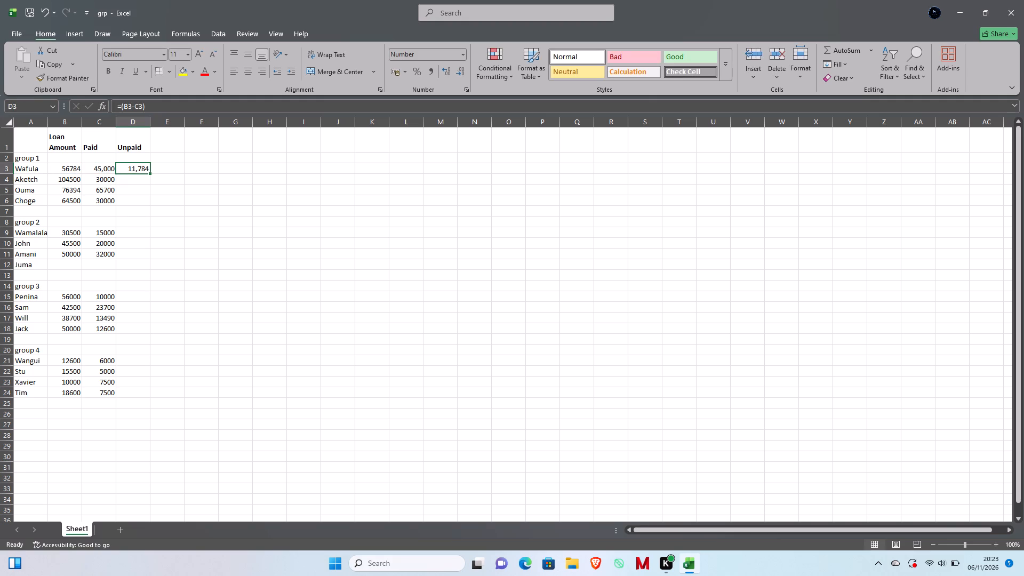
{"action": "left_click_drag", "start_coordinate": [150, 172], "coordinate": [146, 238]}
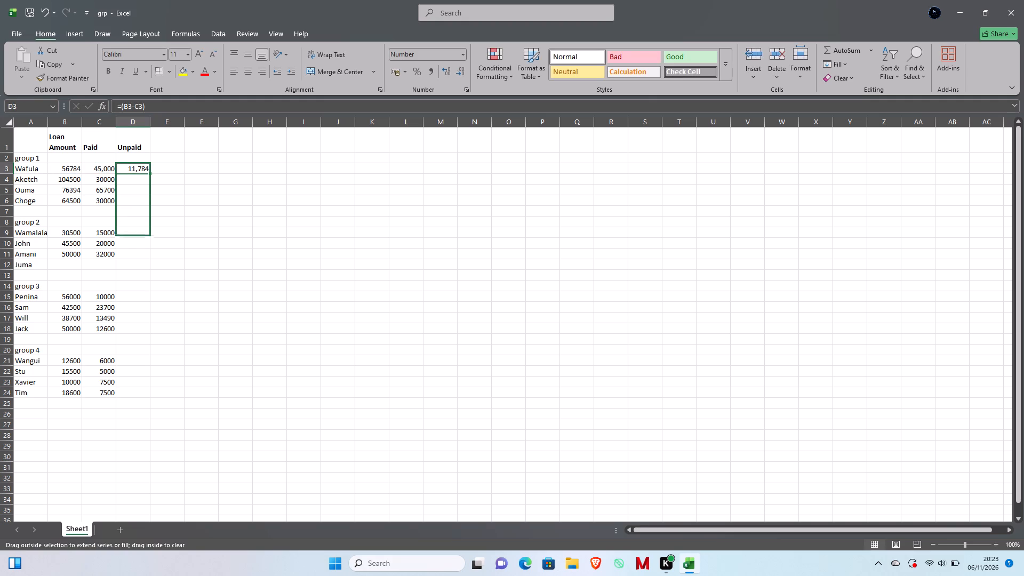
{"action": "left_click_drag", "start_coordinate": [146, 238], "coordinate": [132, 400]}
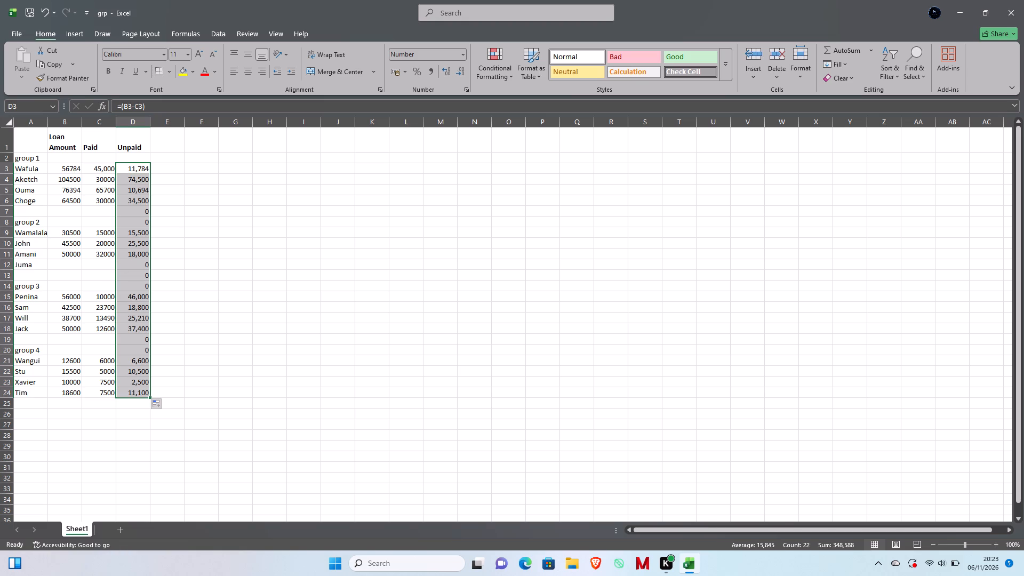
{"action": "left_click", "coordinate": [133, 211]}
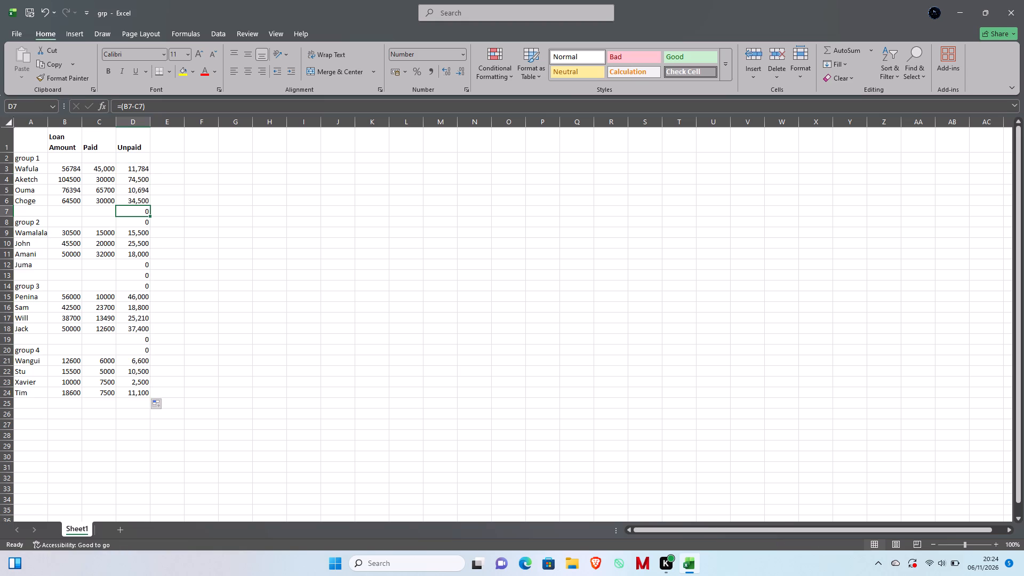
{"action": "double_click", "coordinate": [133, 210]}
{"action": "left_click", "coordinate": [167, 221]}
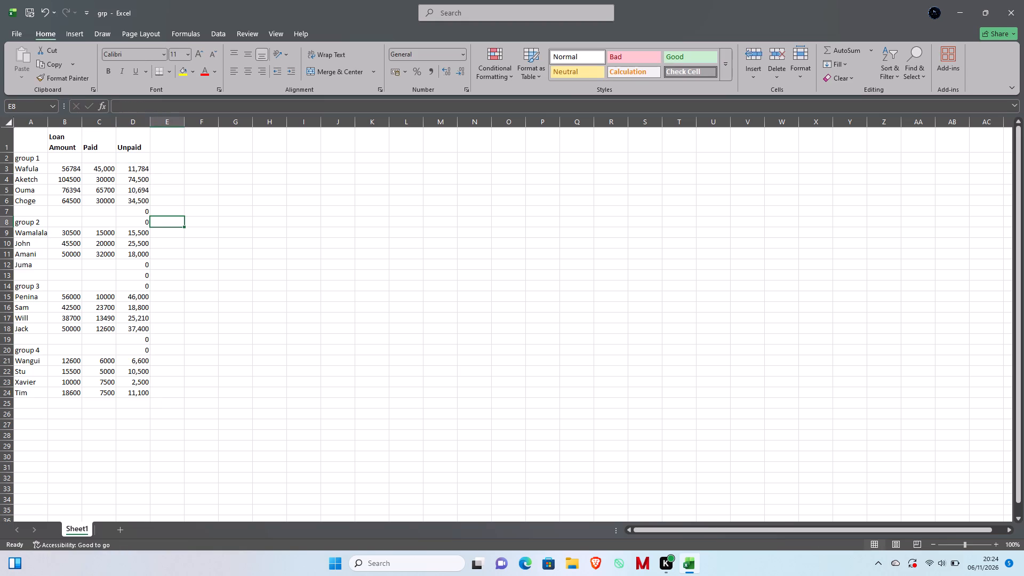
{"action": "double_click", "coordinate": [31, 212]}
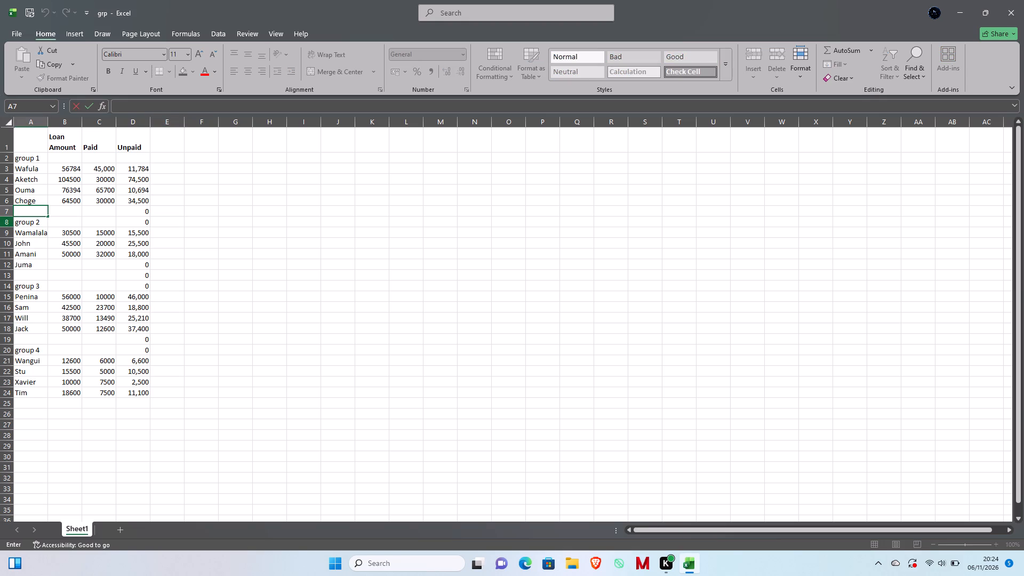
Insert a blank row above the group 2 heading.
{"action": "right_click", "coordinate": [6, 218]}
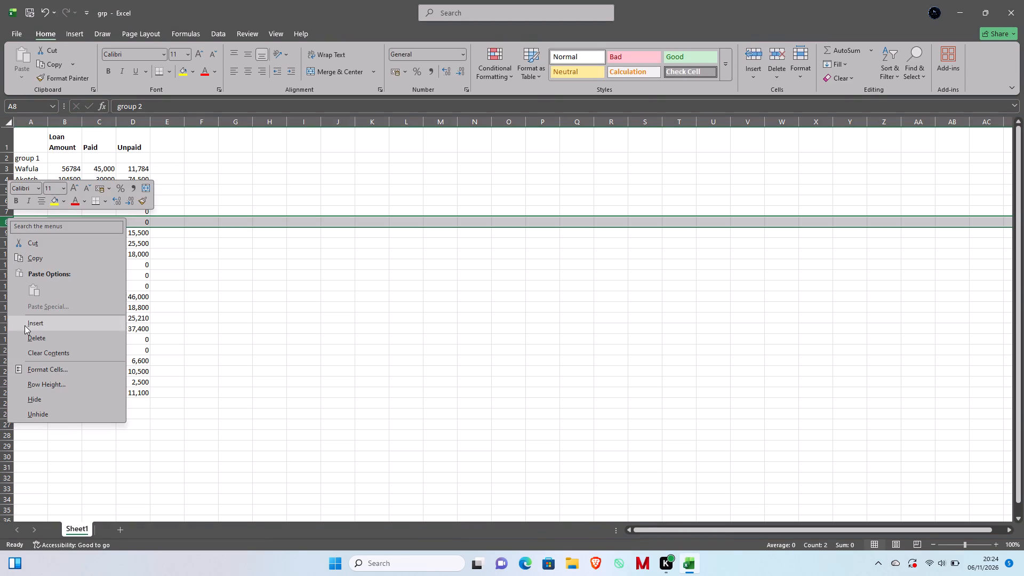
{"action": "left_click", "coordinate": [25, 326]}
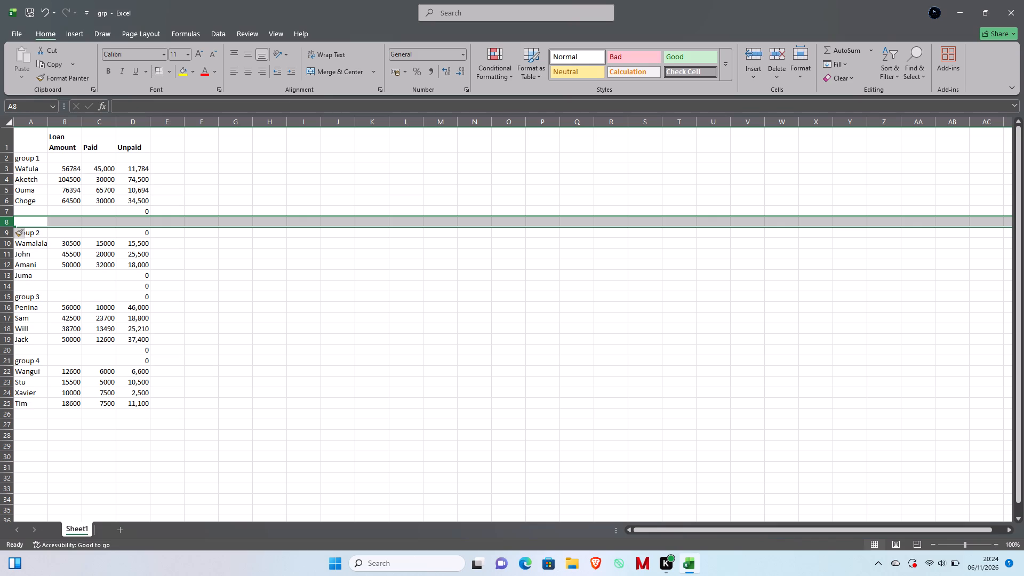
Enter a bold TOTAL label in cell A7, beneath Choge in group 1.
{"action": "double_click", "coordinate": [39, 211]}
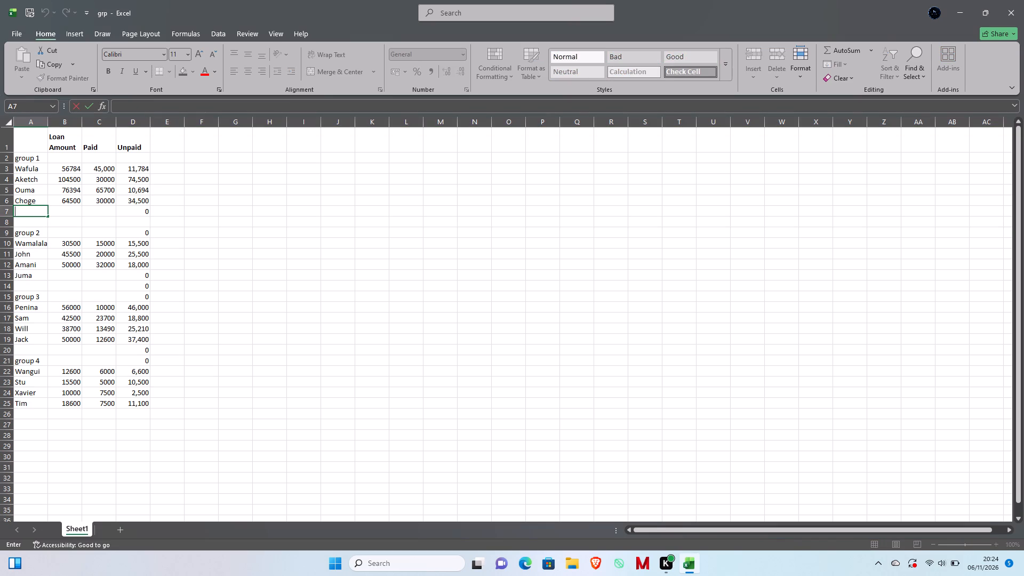
{"action": "left_click", "coordinate": [43, 224]}
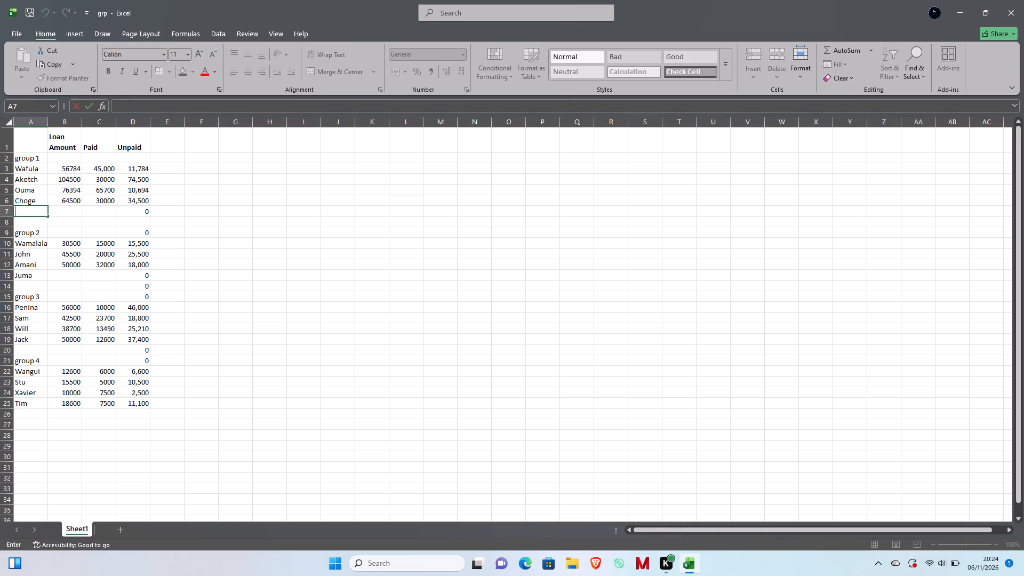
{"action": "left_click", "coordinate": [41, 212]}
{"action": "key", "text": "ctrl+b"}
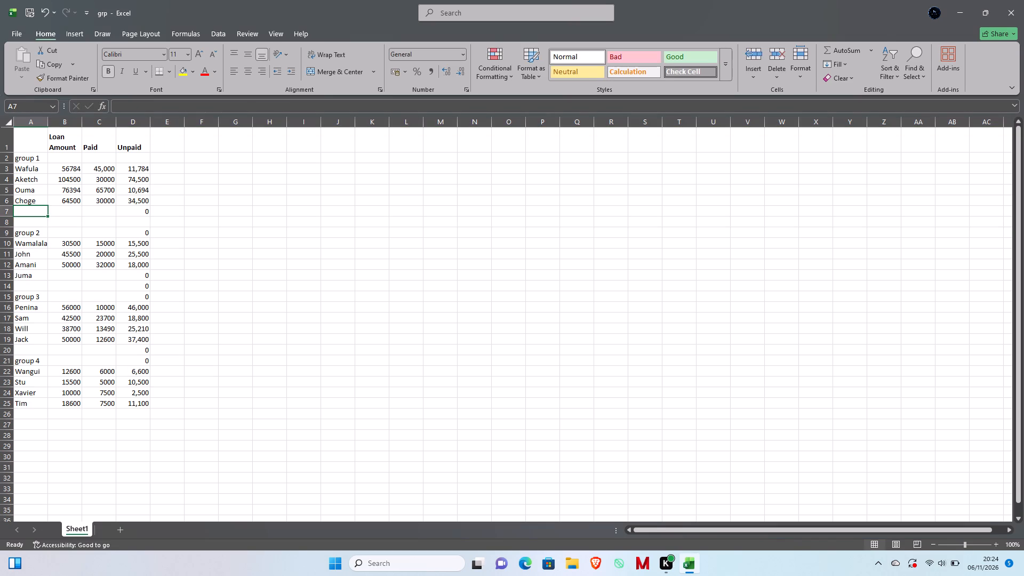
{"action": "double_click", "coordinate": [41, 212]}
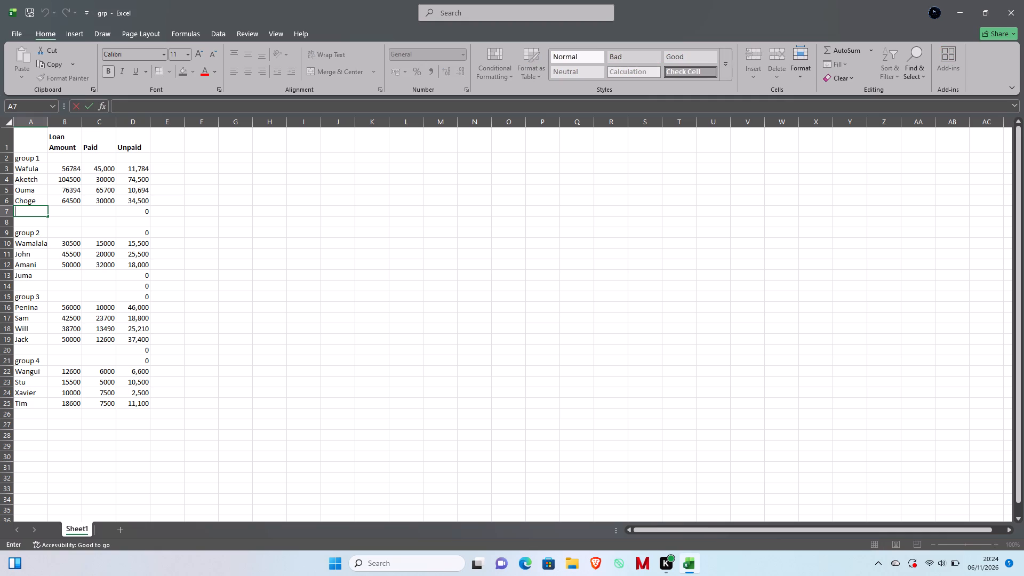
{"action": "type", "text": "TOTAL"}
Copy the bold TOTAL label from A7 to the empty cells ending groups 2, 3 and 4: A14, A20 and A26.
{"action": "key", "text": "ctrl+c"}
{"action": "left_click", "coordinate": [23, 286]}
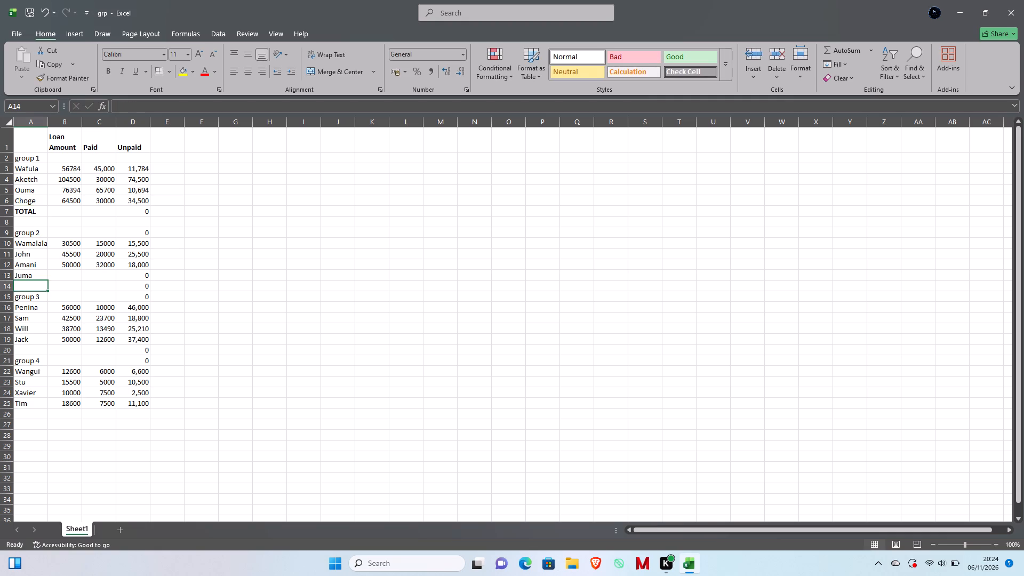
{"action": "key", "text": "ctrl+v"}
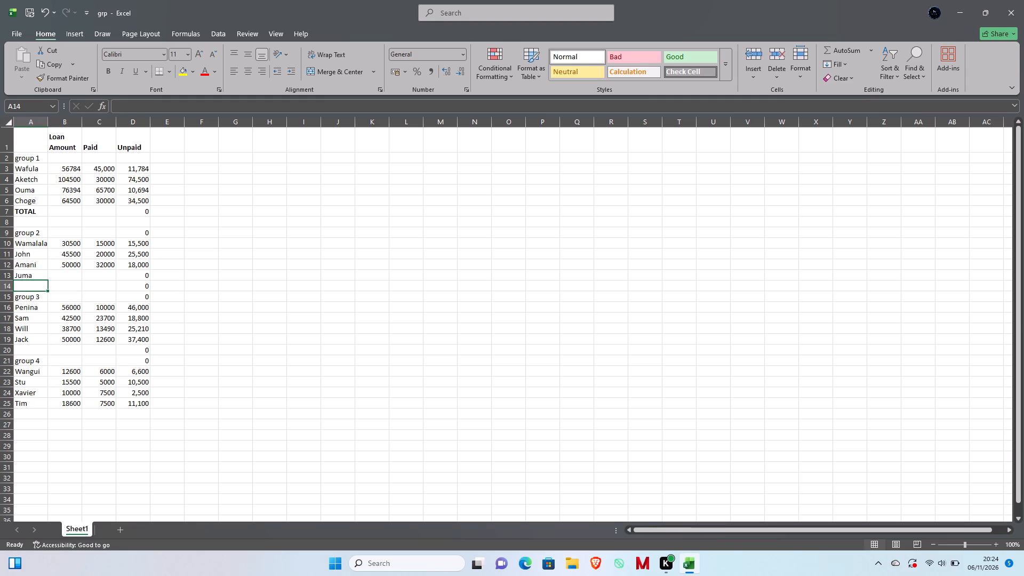
{"action": "double_click", "coordinate": [24, 287]}
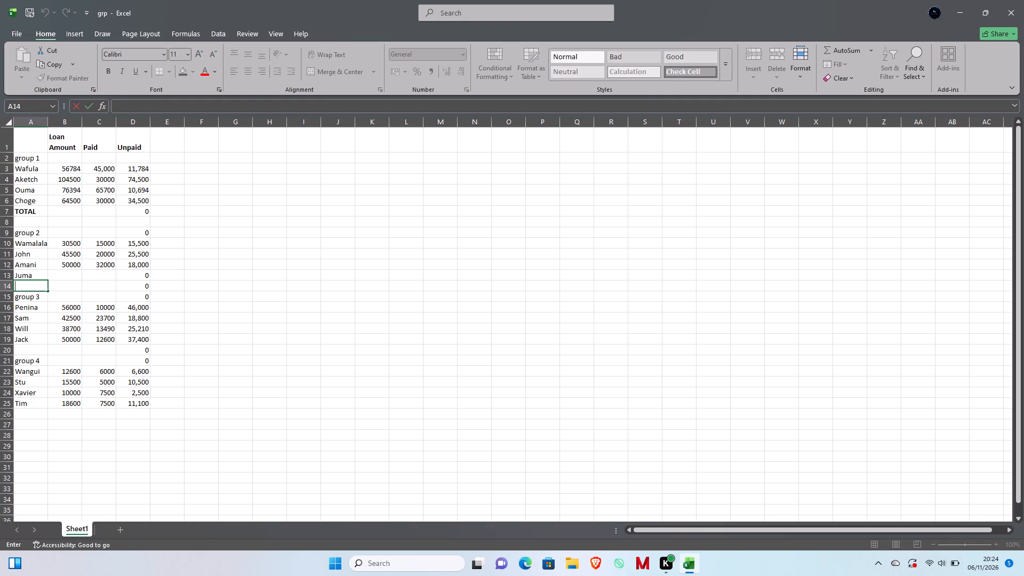
{"action": "left_click", "coordinate": [32, 211]}
{"action": "key", "text": "ctrl+c"}
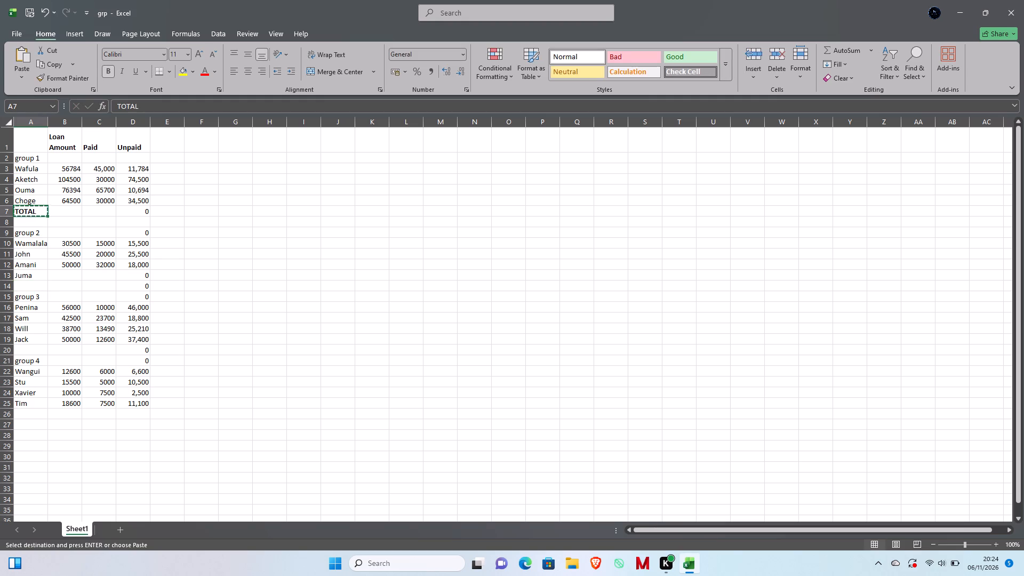
{"action": "left_click", "coordinate": [44, 284]}
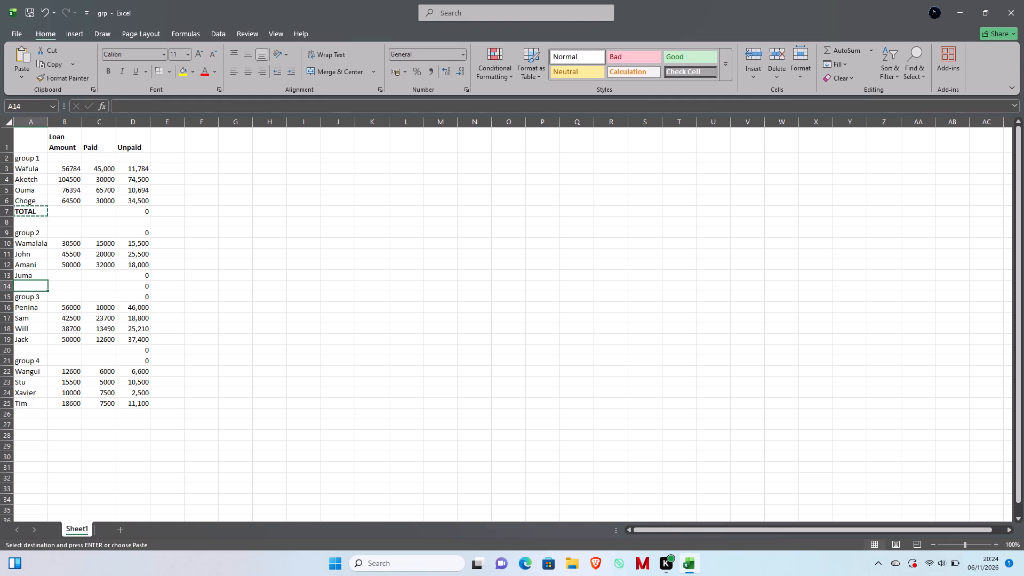
{"action": "key", "text": "ctrl+v"}
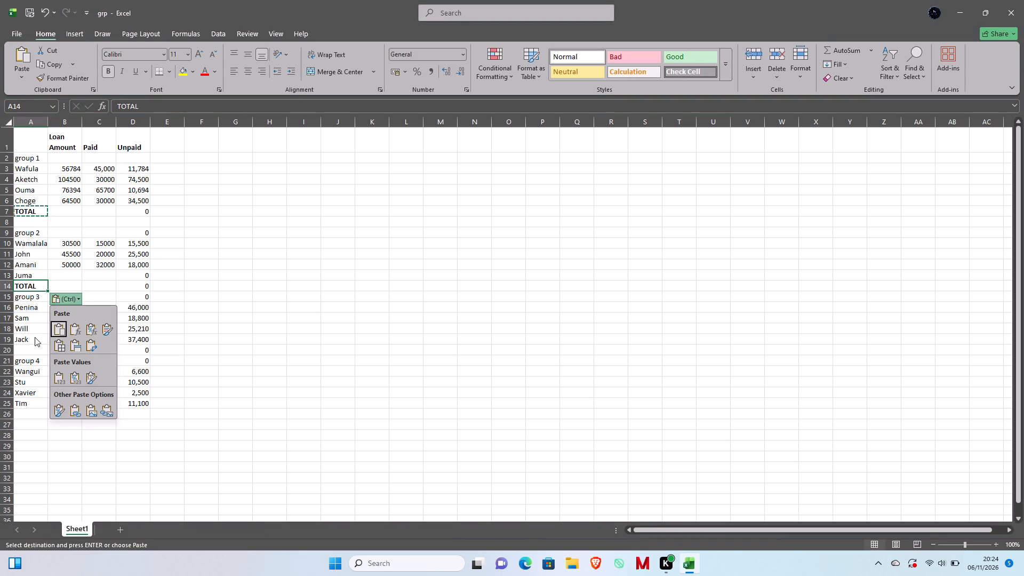
{"action": "left_click", "coordinate": [31, 346]}
{"action": "left_click", "coordinate": [31, 346]}
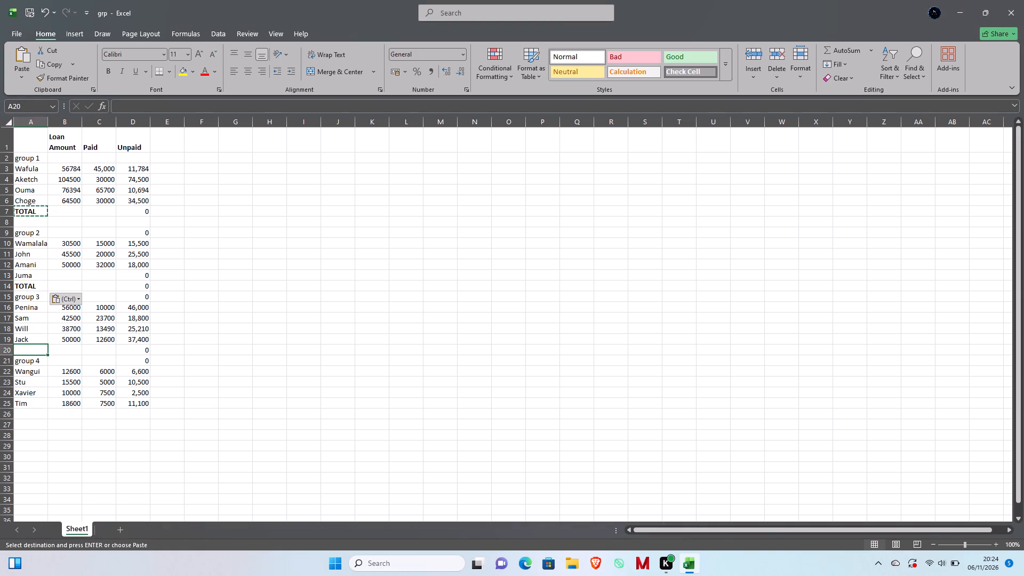
{"action": "key", "text": "ctrl+v"}
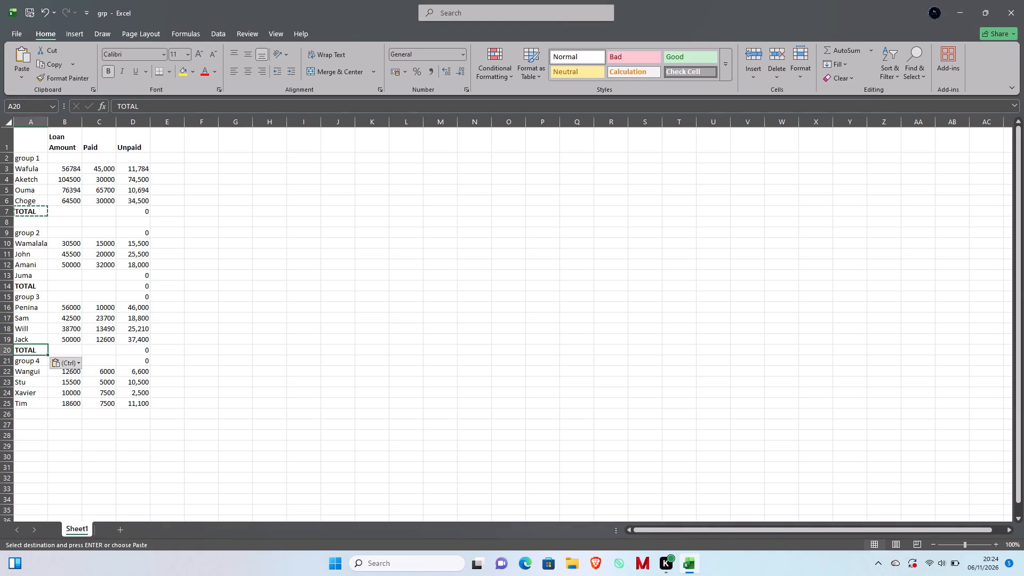
{"action": "left_click", "coordinate": [26, 417]}
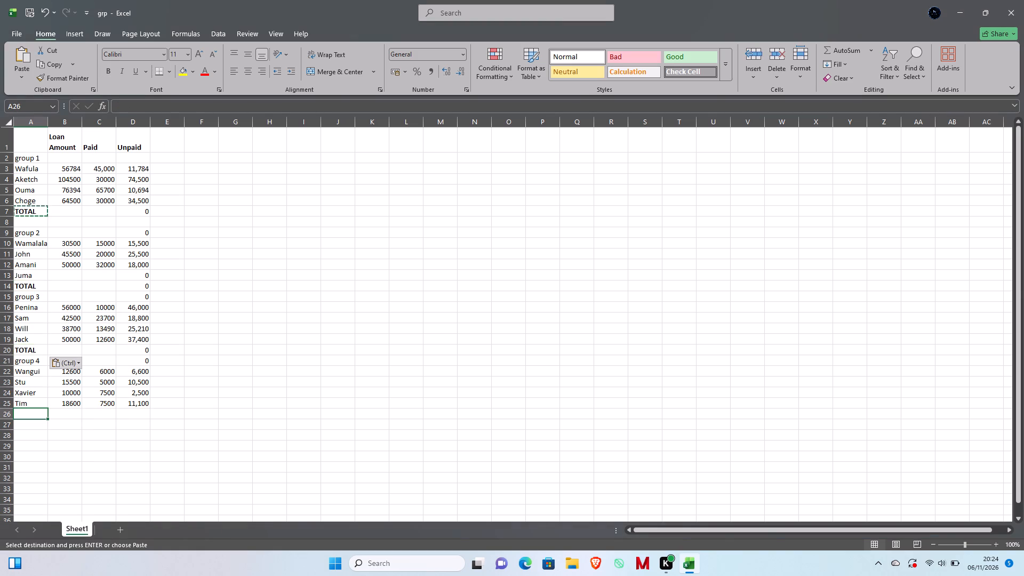
{"action": "key", "text": "ctrl+v"}
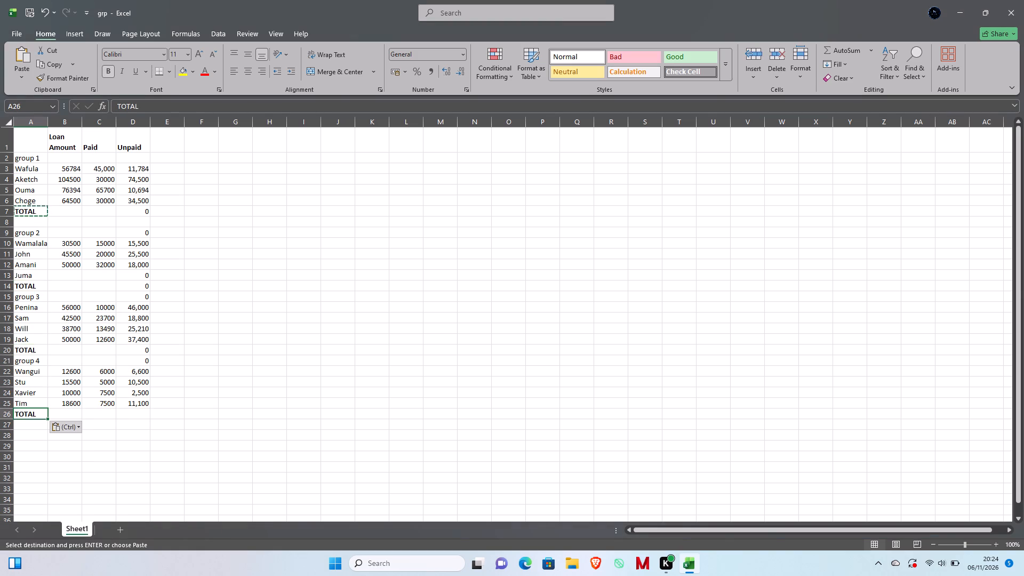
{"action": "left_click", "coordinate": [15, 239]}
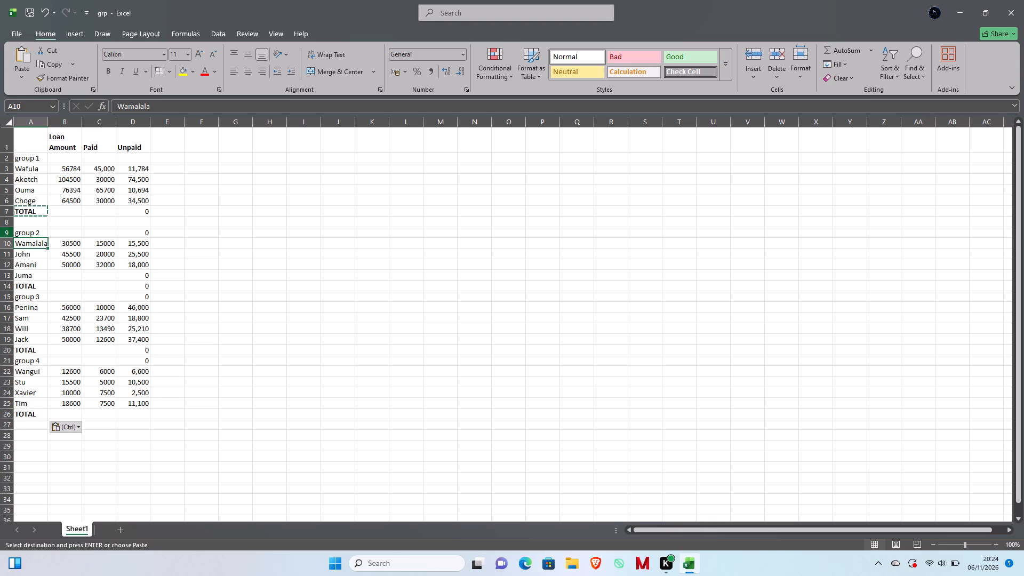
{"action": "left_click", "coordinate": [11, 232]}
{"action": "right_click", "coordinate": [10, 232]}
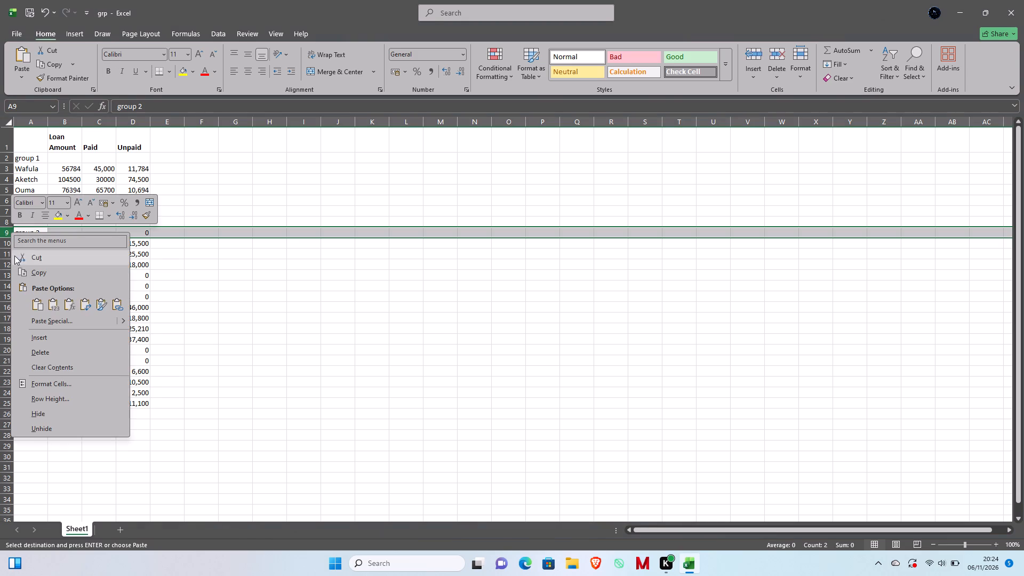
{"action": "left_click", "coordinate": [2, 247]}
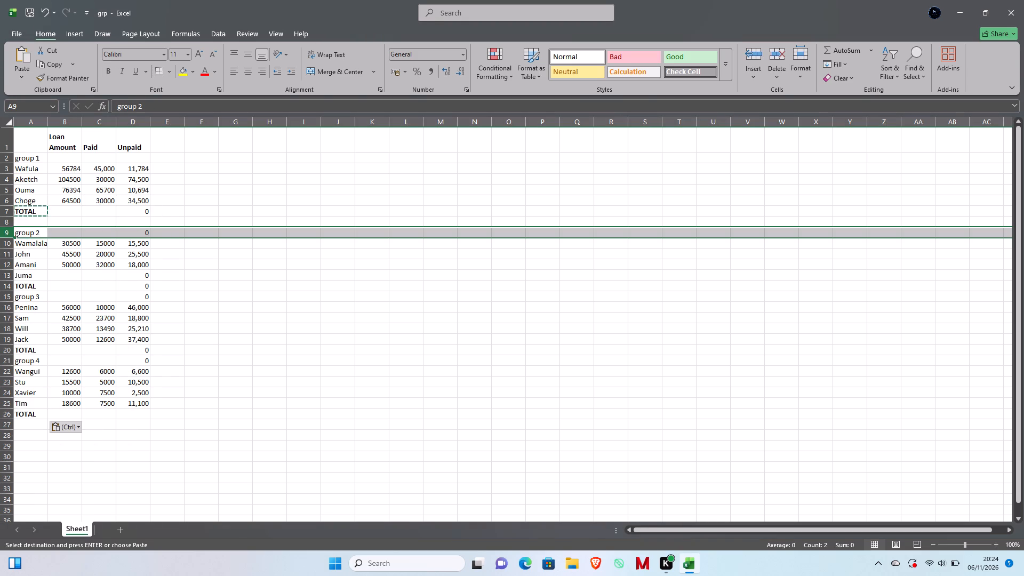
Insert a blank row above the group 3 heading and another above the group 4 heading.
{"action": "left_click", "coordinate": [14, 300]}
{"action": "left_click", "coordinate": [9, 298]}
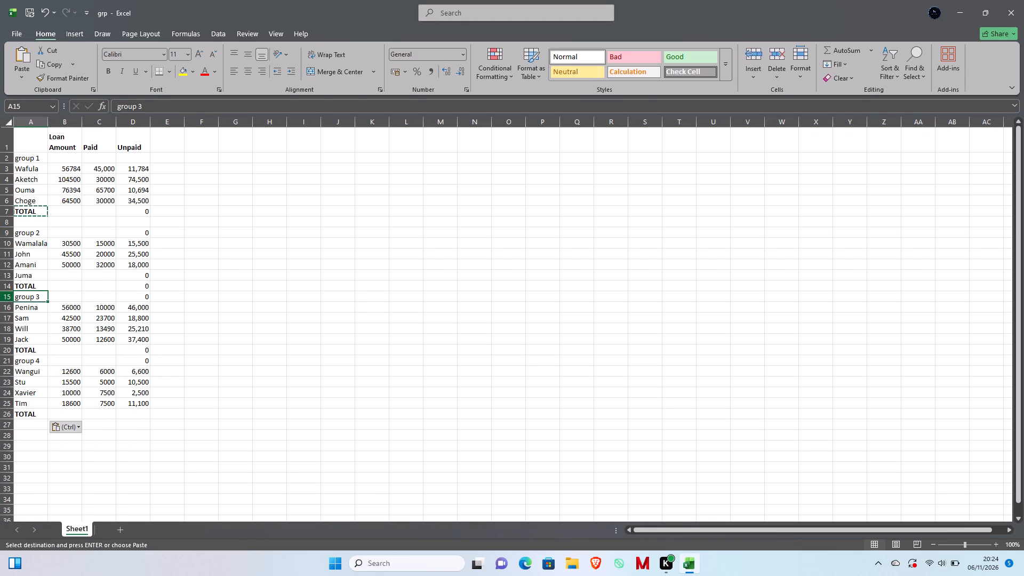
{"action": "right_click", "coordinate": [8, 297]}
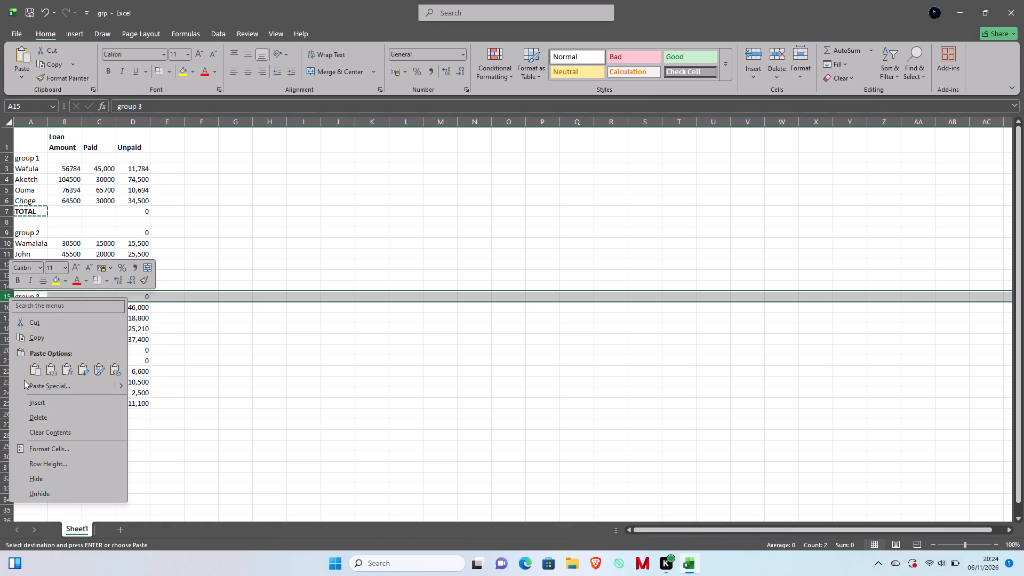
{"action": "left_click", "coordinate": [31, 402]}
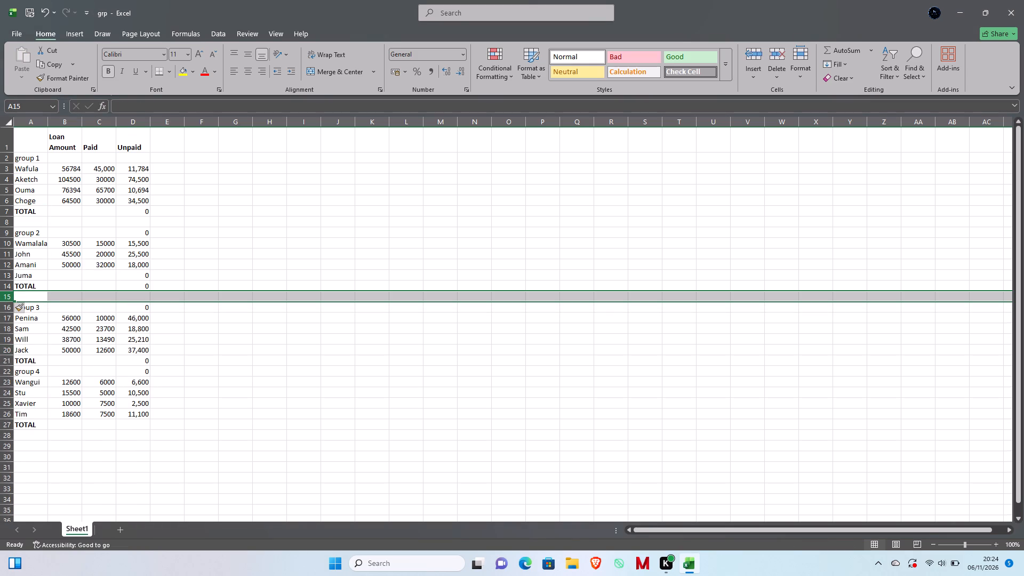
{"action": "left_click", "coordinate": [11, 373]}
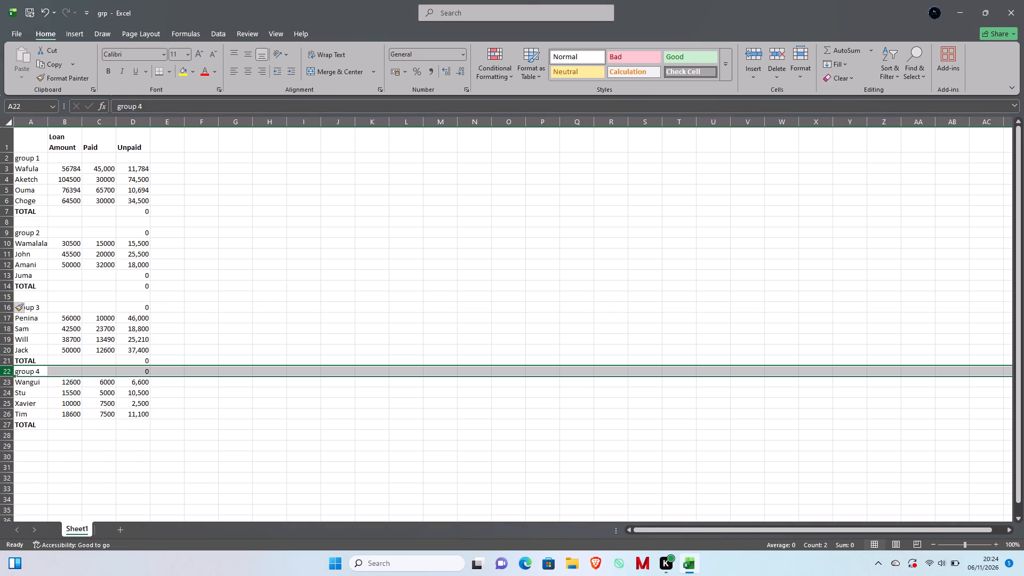
{"action": "right_click", "coordinate": [11, 373]}
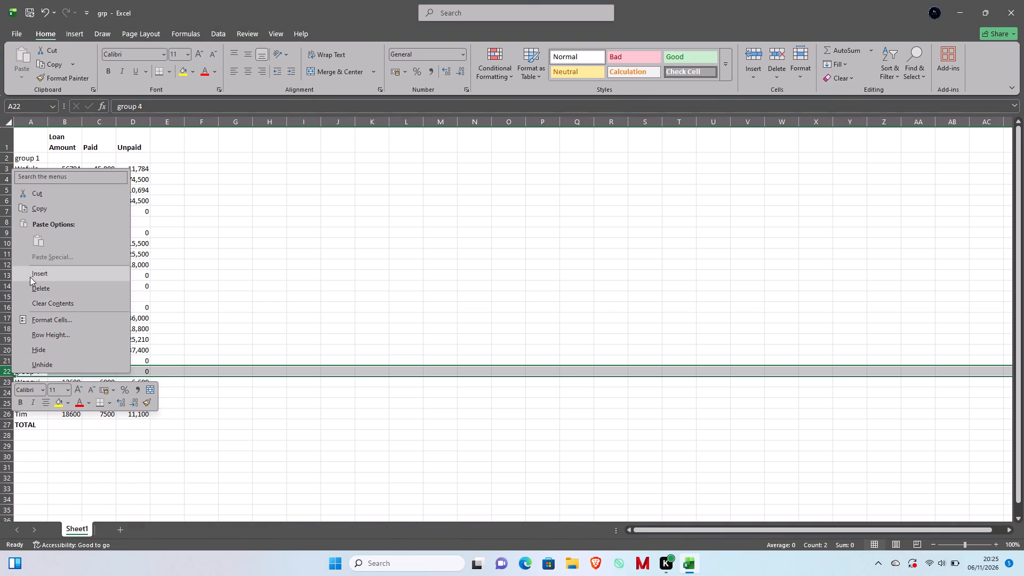
{"action": "left_click", "coordinate": [31, 275]}
{"action": "left_click", "coordinate": [200, 391]}
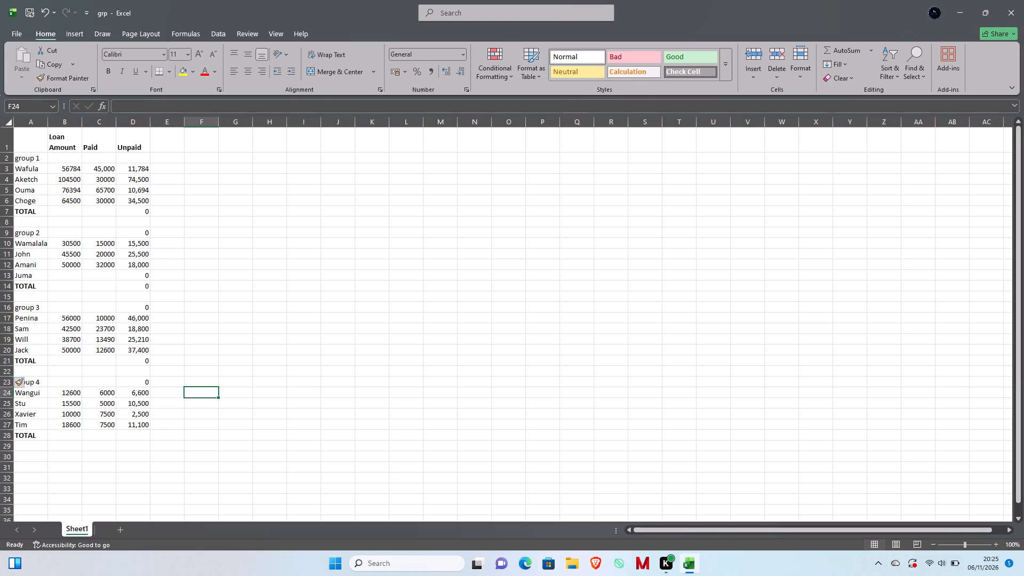
Replace the formula in group 1's TOTAL cell D7 with =SUM(D3:D6) to total the Unpaid amounts.
{"action": "left_click", "coordinate": [140, 209]}
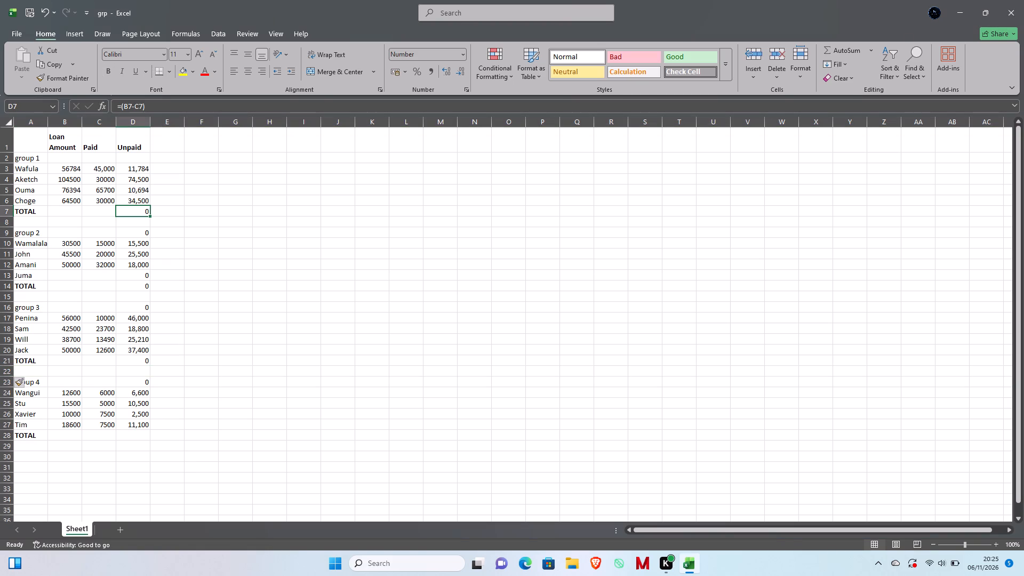
{"action": "left_click", "coordinate": [139, 211]}
{"action": "key", "text": "equal"}
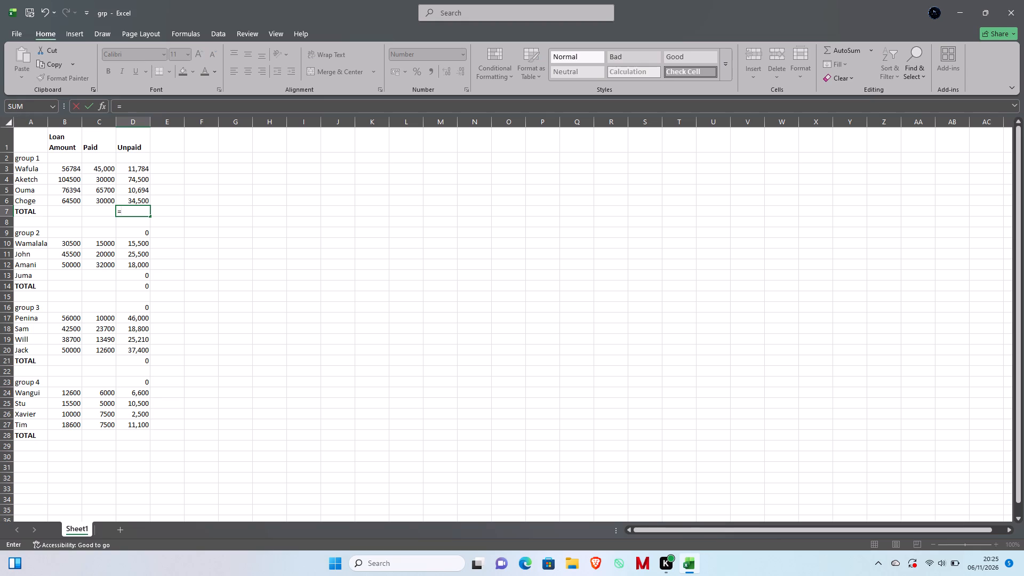
{"action": "type", "text": "SUM"}
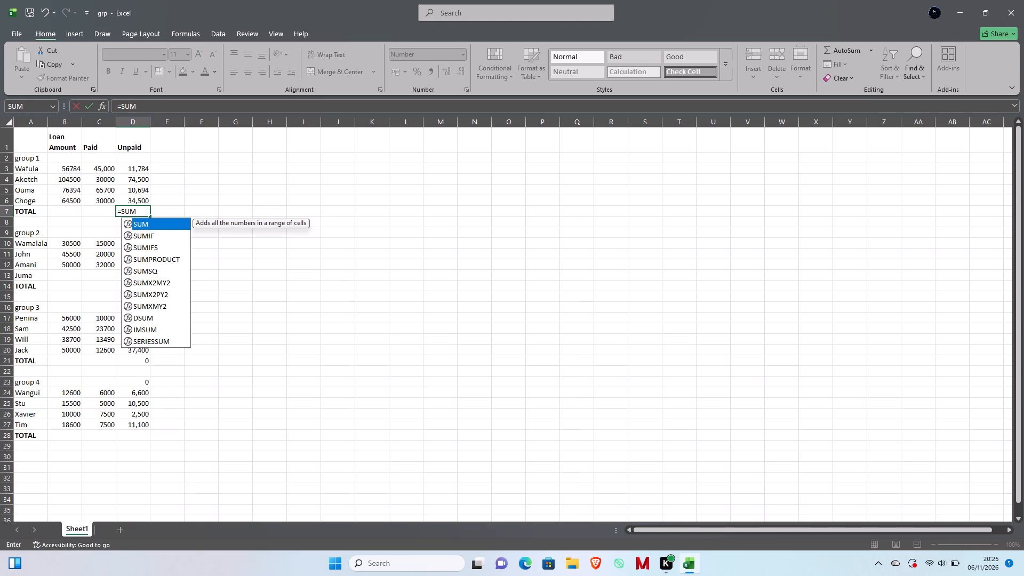
{"action": "key", "text": "shift+parenleft"}
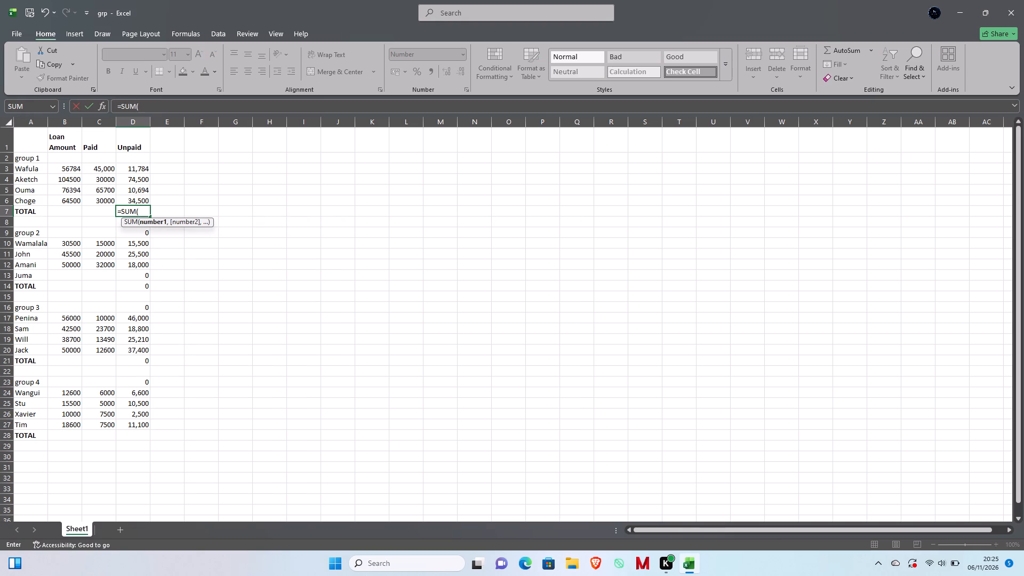
{"action": "type", "text": "D3"}
{"action": "key", "text": "shift+colon"}
{"action": "key", "text": "d"}
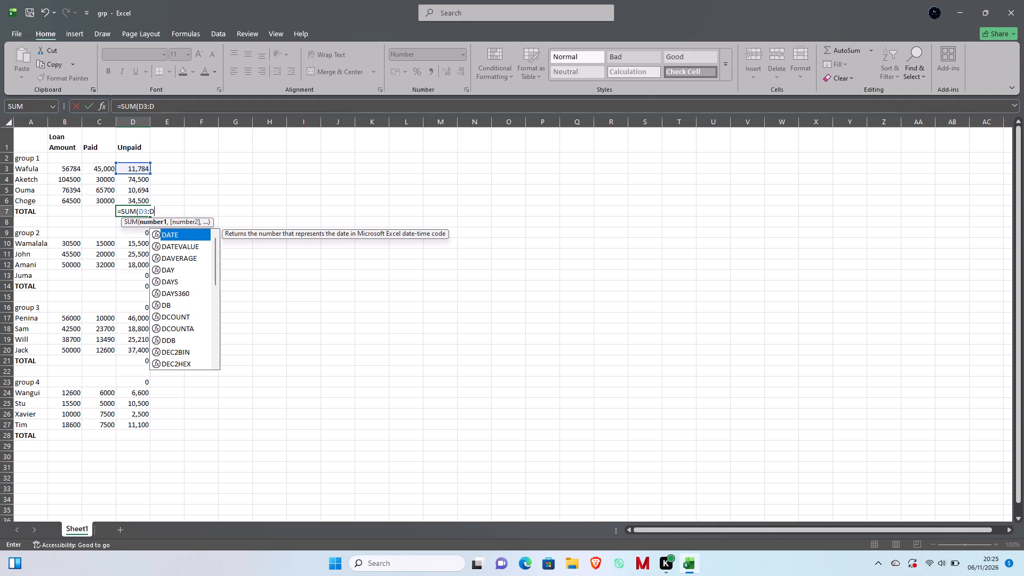
{"action": "key", "text": "6"}
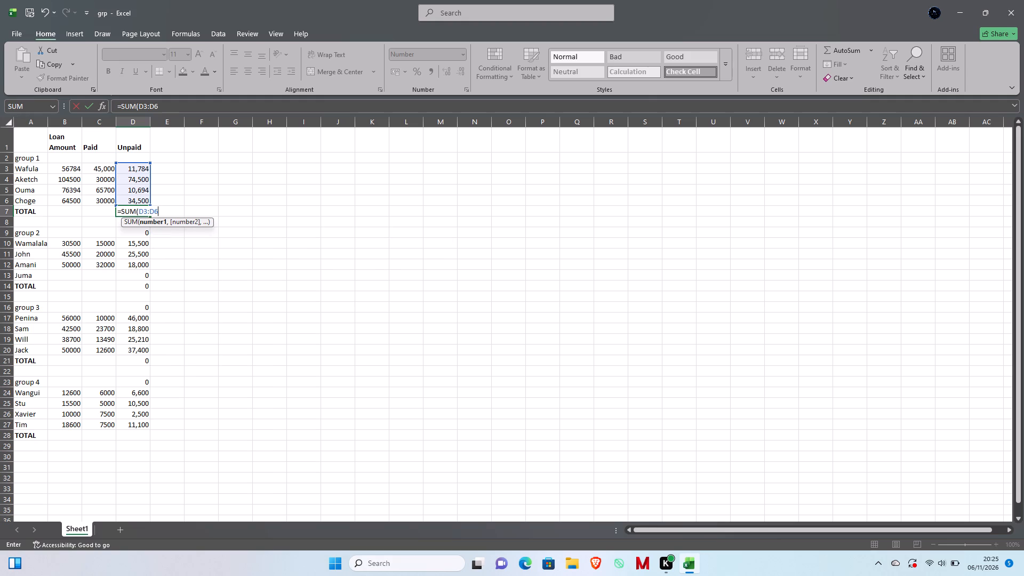
{"action": "key", "text": "shift+parenright"}
{"action": "key", "text": "Return"}
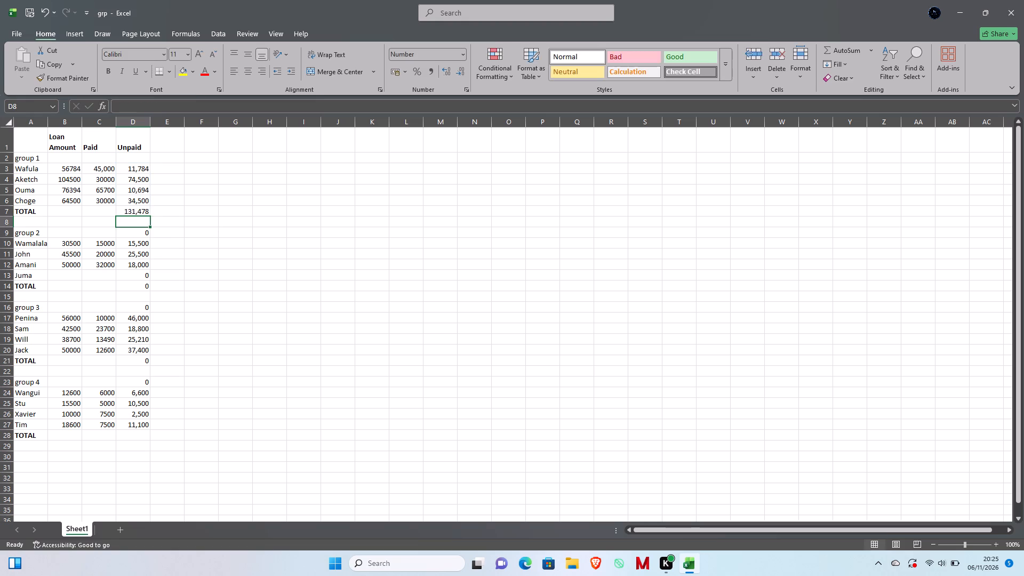
Make the group 1 unpaid total in cell D7 bold.
{"action": "left_click", "coordinate": [135, 210]}
{"action": "key", "text": "ctrl+b"}
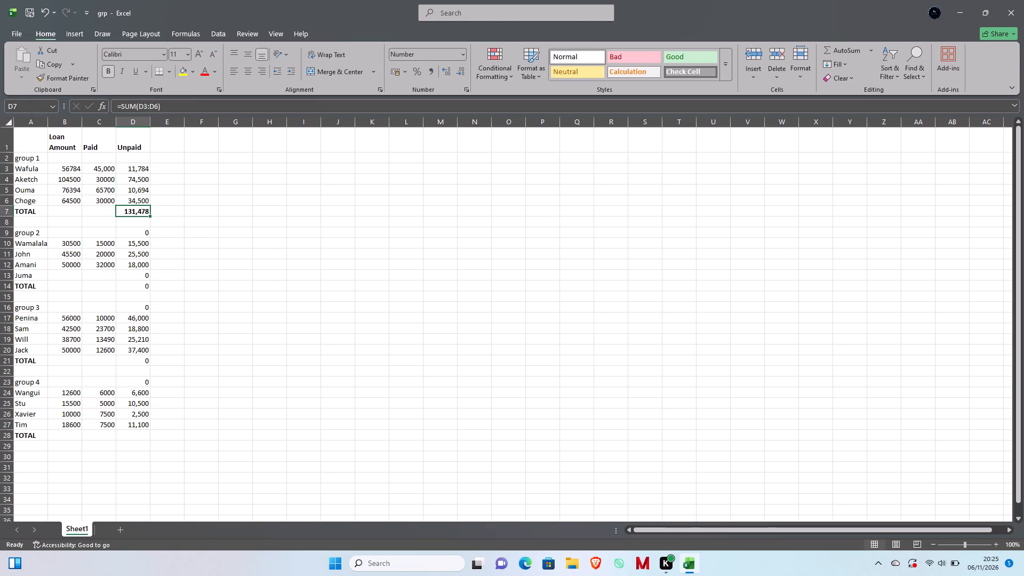
Copy the bold SUM formula from D7 to the TOTAL rows of groups 2, 3 and 4: D14, D21 and D28.
{"action": "key", "text": "ctrl+c"}
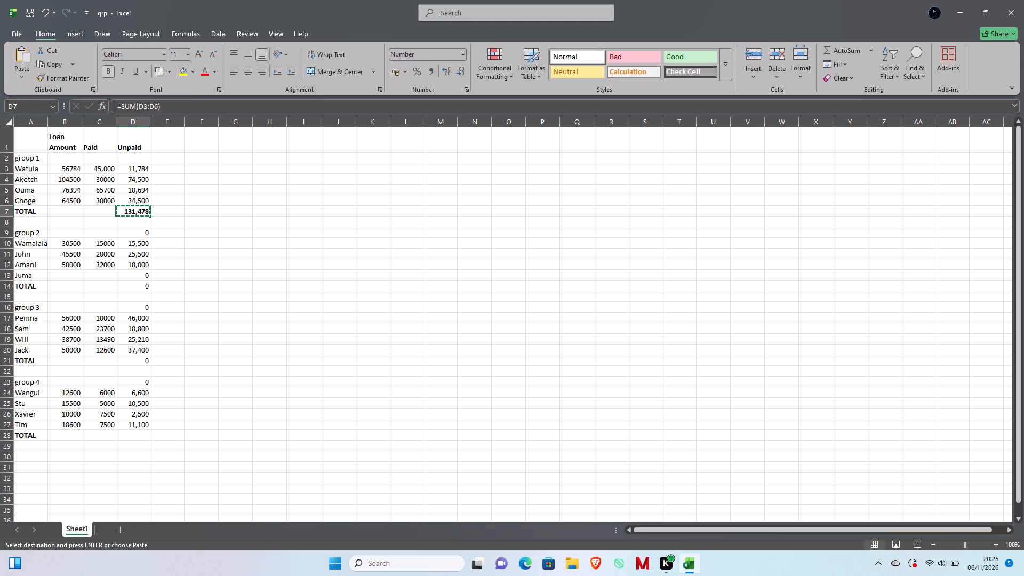
{"action": "left_click", "coordinate": [128, 285]}
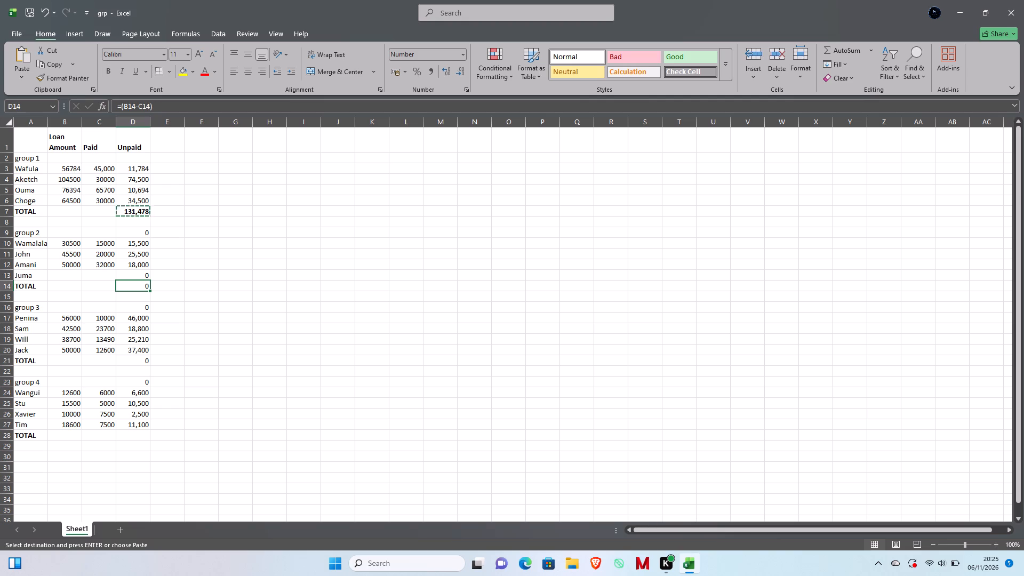
{"action": "key", "text": "ctrl+v"}
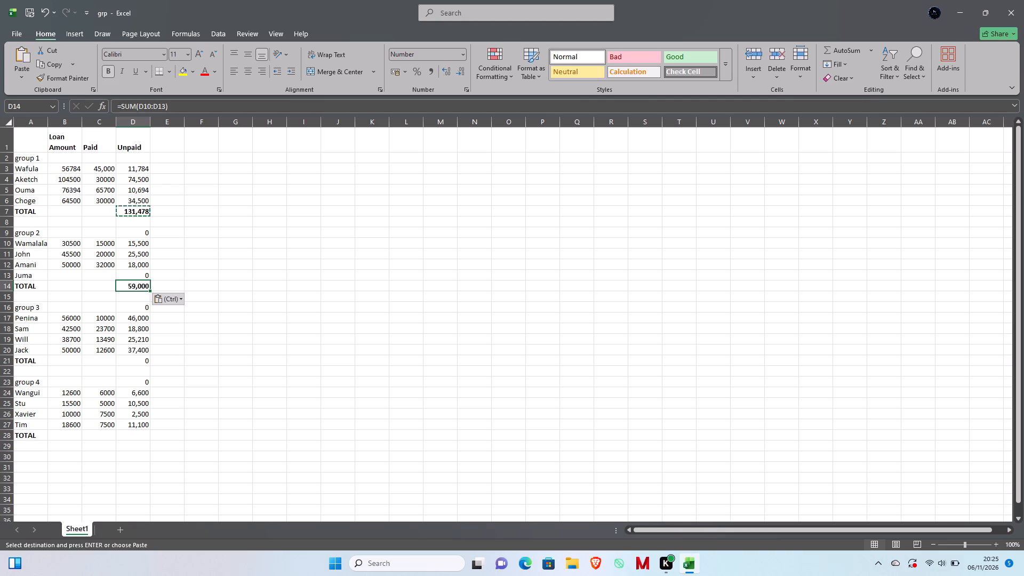
{"action": "left_click", "coordinate": [136, 361]}
{"action": "key", "text": "ctrl+v"}
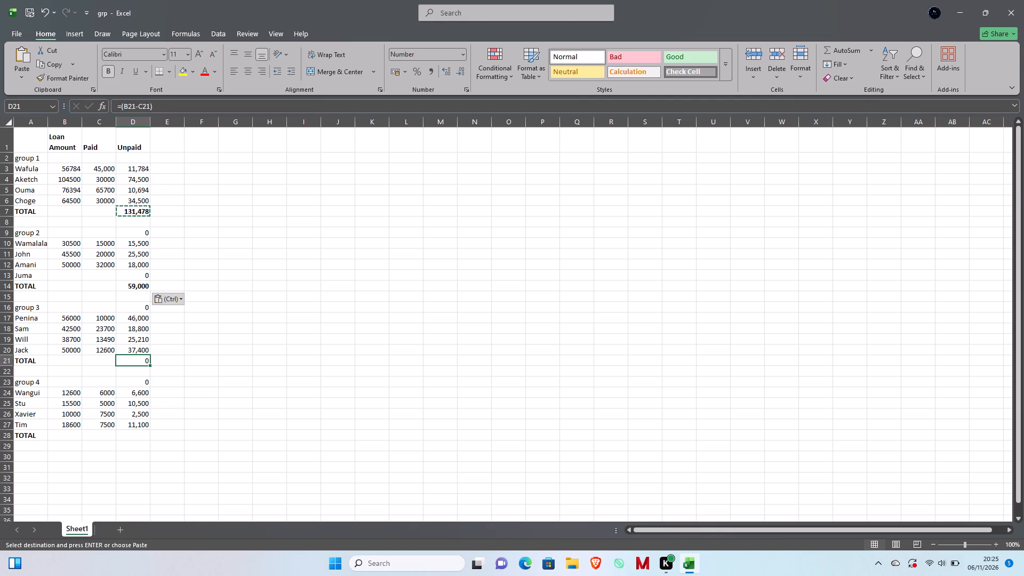
{"action": "key", "text": "ctrl+v"}
{"action": "key", "text": "ctrl+v"}
{"action": "key", "text": "ctrl+v"}
{"action": "key", "text": "ctrl+v"}
{"action": "left_click", "coordinate": [141, 375]}
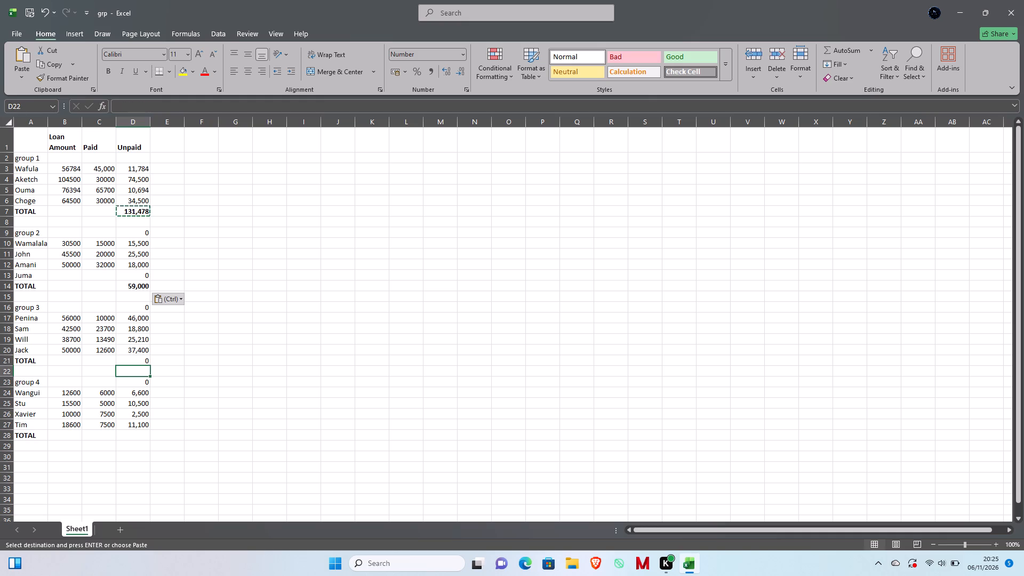
{"action": "left_click", "coordinate": [138, 361]}
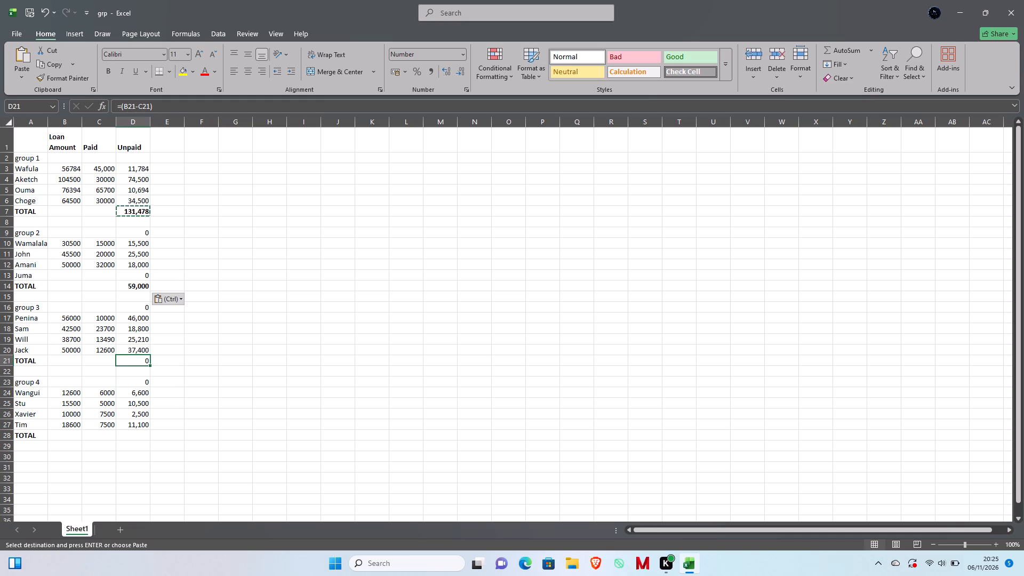
{"action": "left_click", "coordinate": [133, 205]}
{"action": "left_click", "coordinate": [132, 212]}
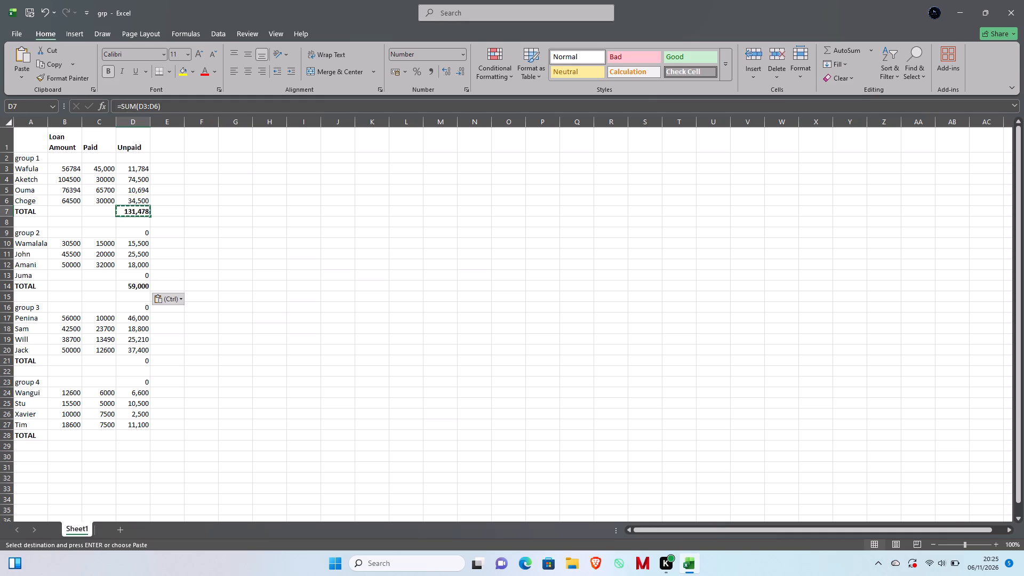
{"action": "key", "text": "ctrl+c"}
{"action": "left_click", "coordinate": [139, 289]}
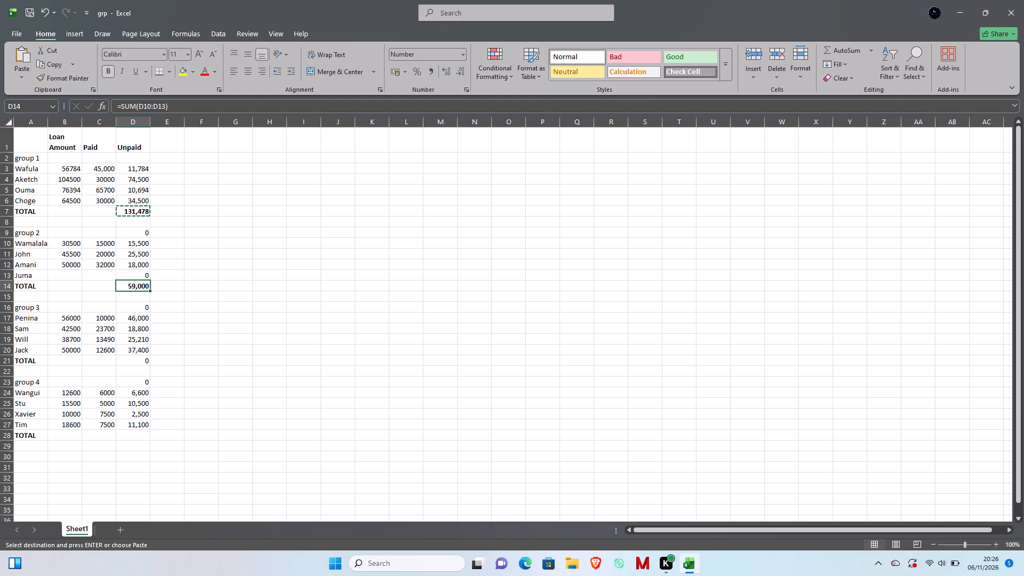
{"action": "left_click", "coordinate": [148, 361]}
{"action": "key", "text": "ctrl+v"}
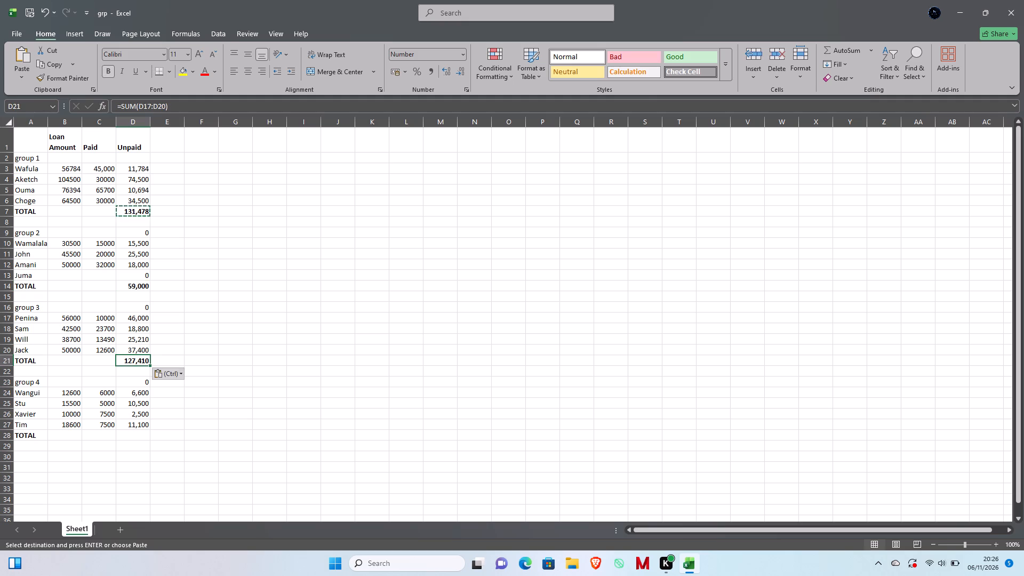
{"action": "left_click", "coordinate": [141, 435]}
{"action": "key", "text": "ctrl+v"}
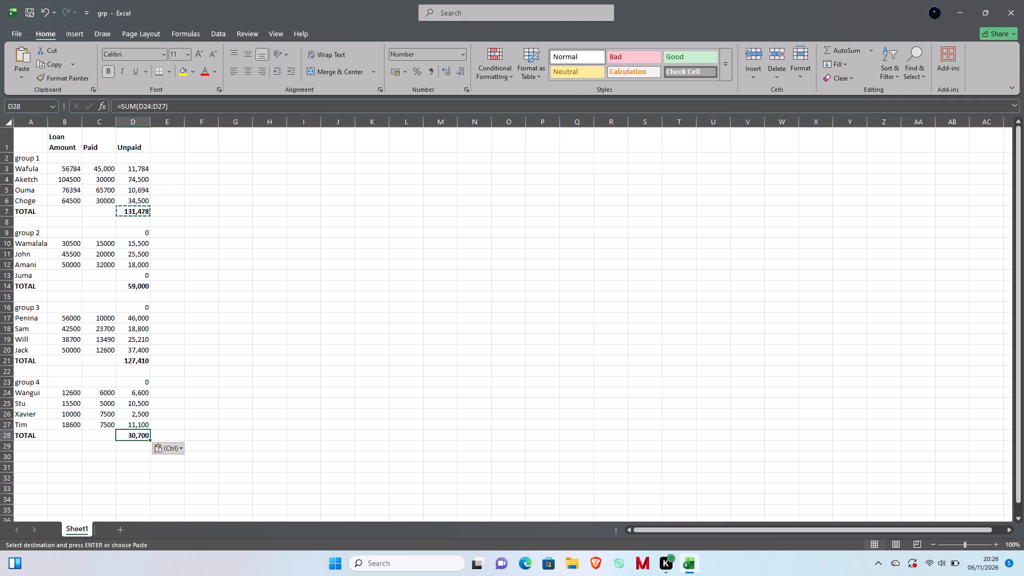
Change the group 4 total formula in cell D28 to =SUM(E23,D24:D27).
{"action": "double_click", "coordinate": [141, 436]}
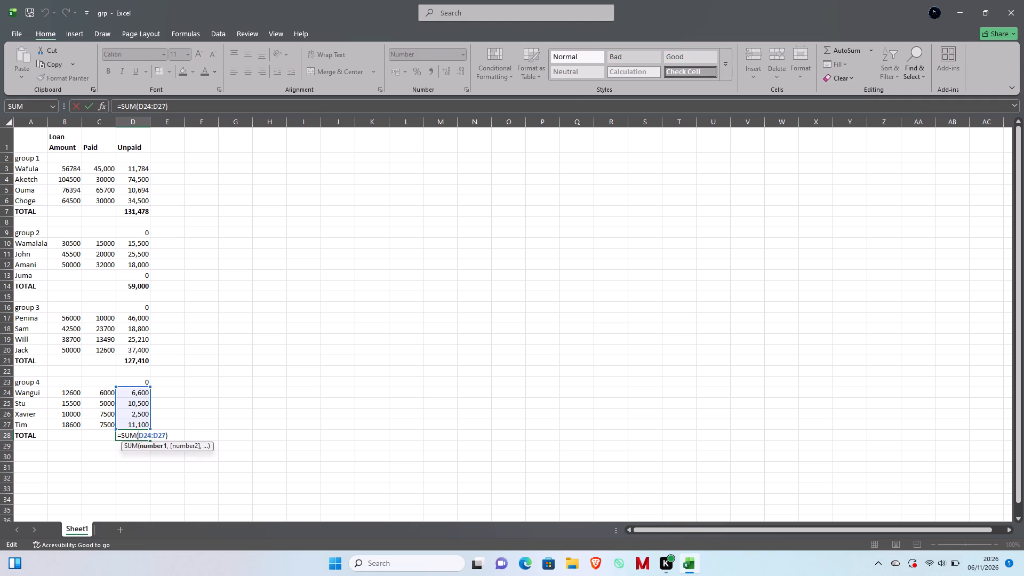
{"action": "left_click", "coordinate": [175, 378]}
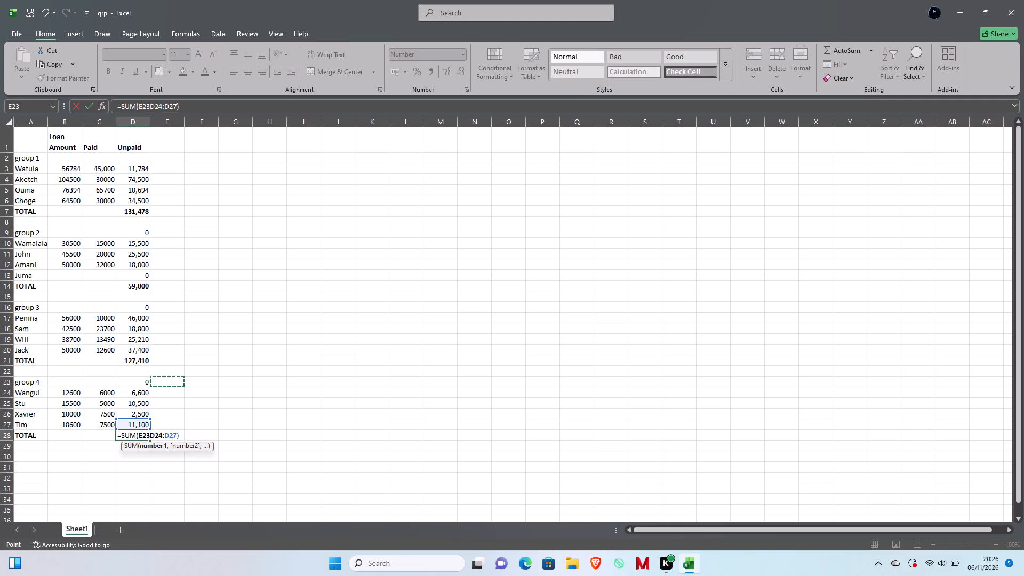
{"action": "key", "text": "comma"}
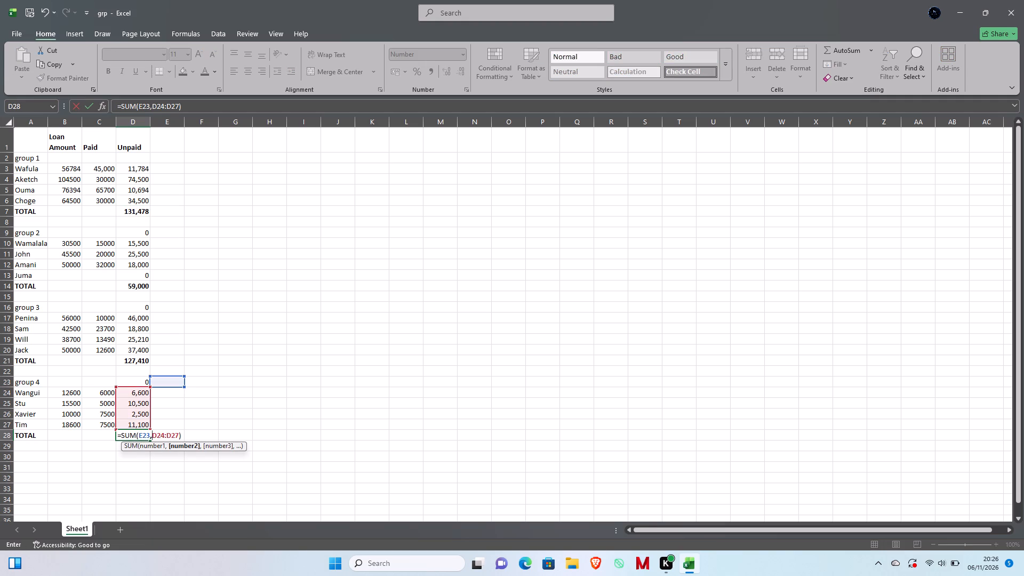
{"action": "left_click", "coordinate": [199, 386]}
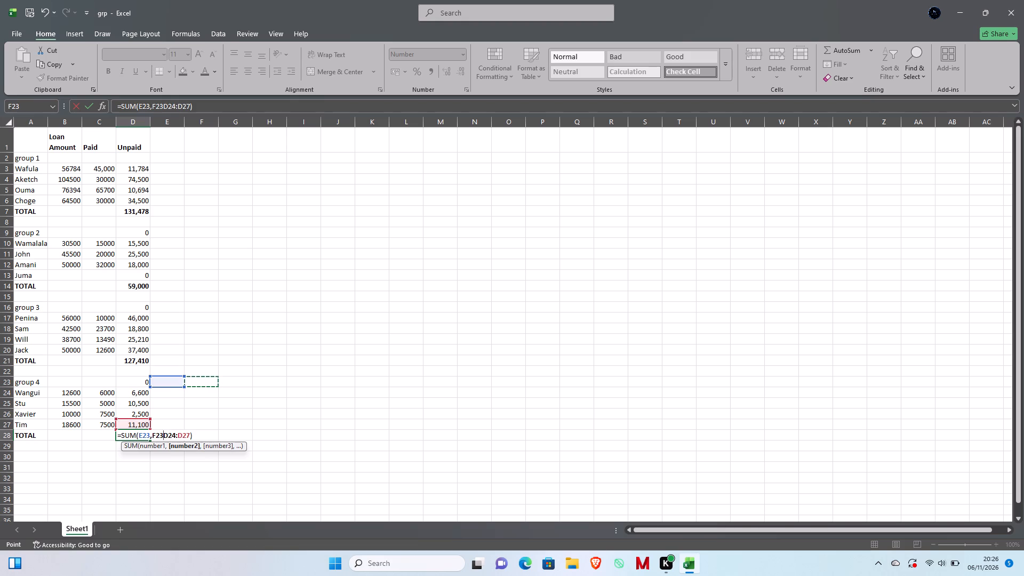
{"action": "left_click", "coordinate": [141, 435]}
{"action": "left_click", "coordinate": [46, 10]}
{"action": "left_click", "coordinate": [45, 10]}
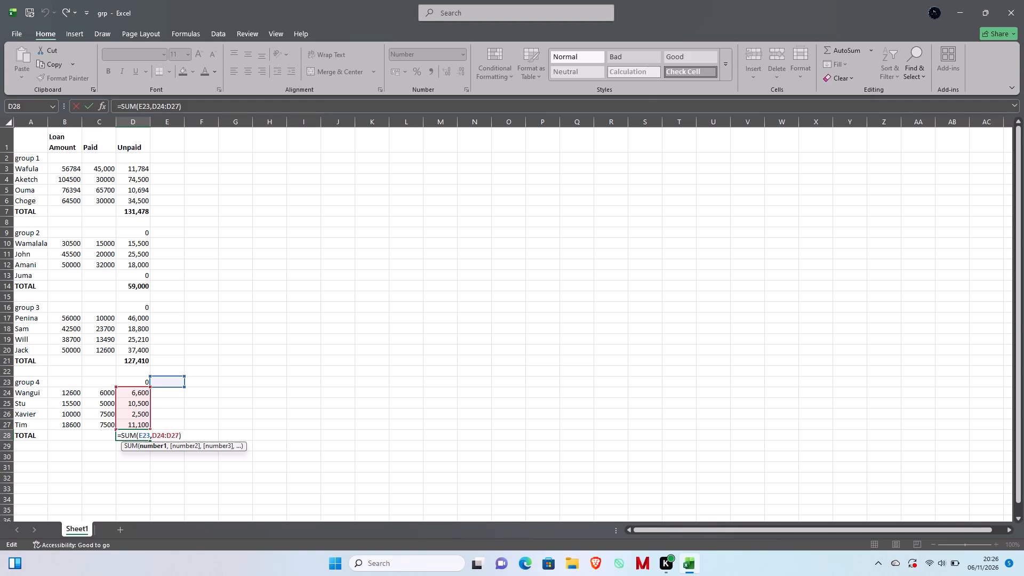
{"action": "key", "text": "Return"}
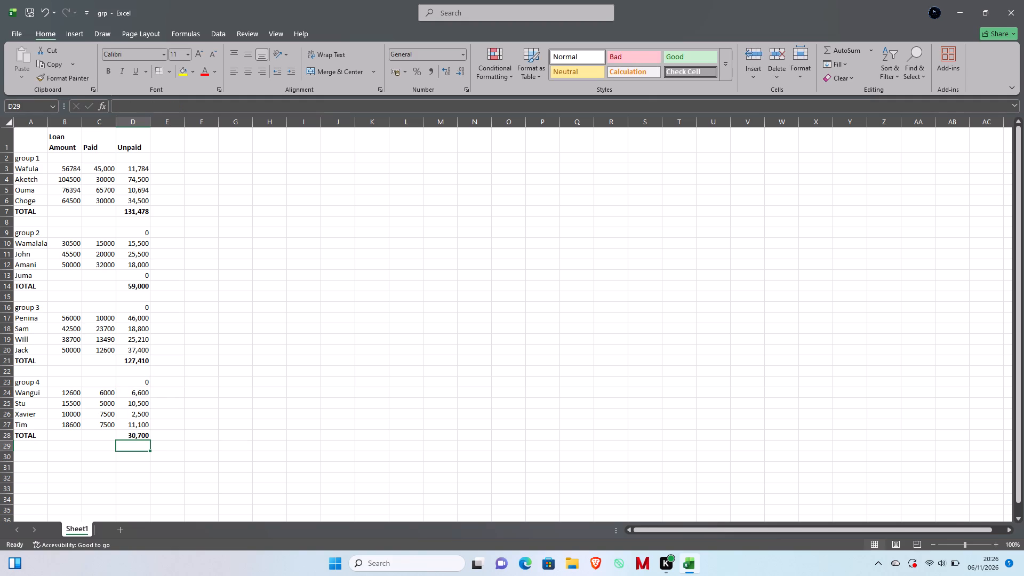
Clear the Unpaid formulas from the group 4 and group 3 heading rows, cells D23 and D16.
{"action": "left_click", "coordinate": [138, 381]}
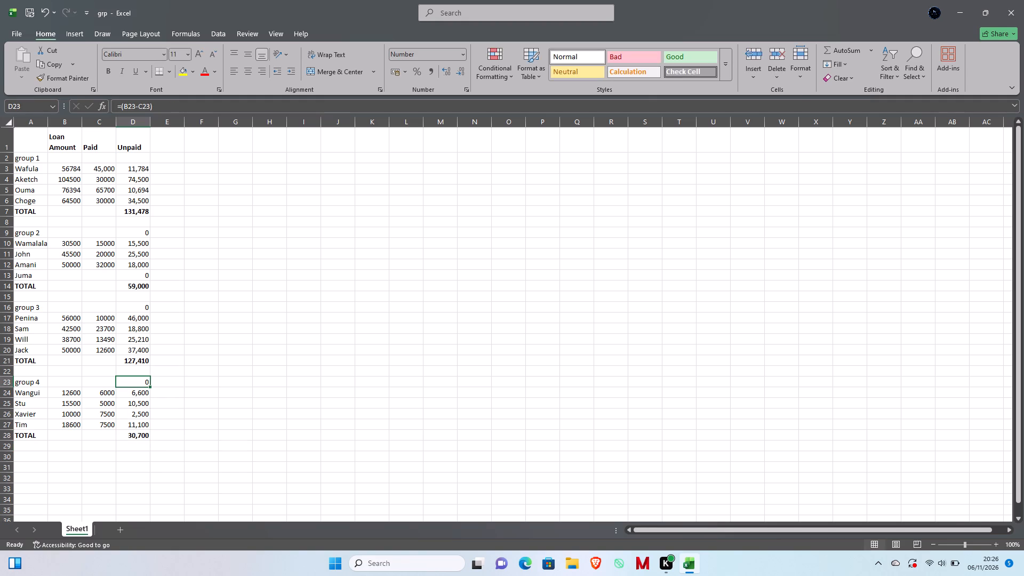
{"action": "key", "text": "Delete"}
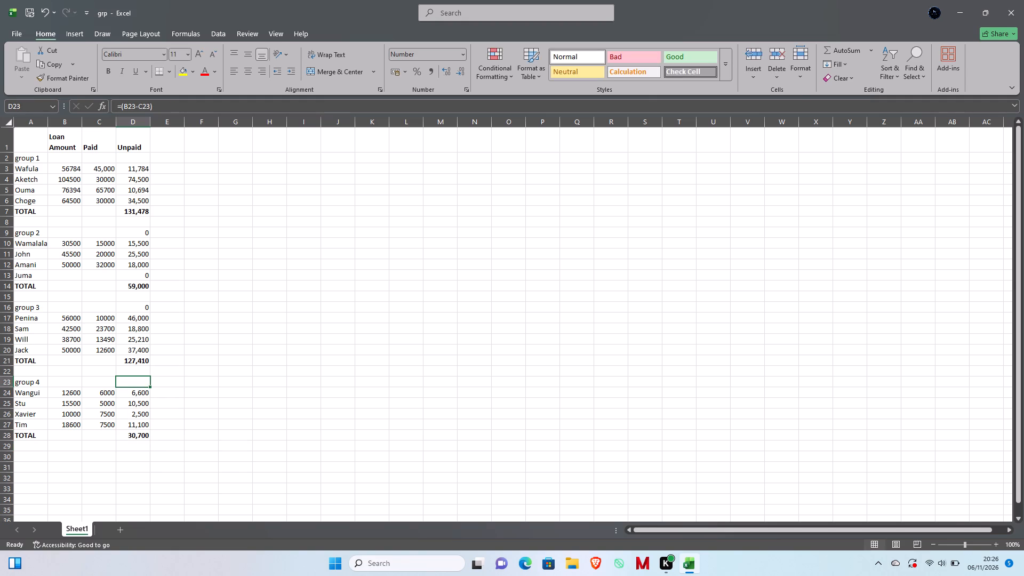
{"action": "left_click", "coordinate": [139, 307]}
{"action": "key", "text": "Delete"}
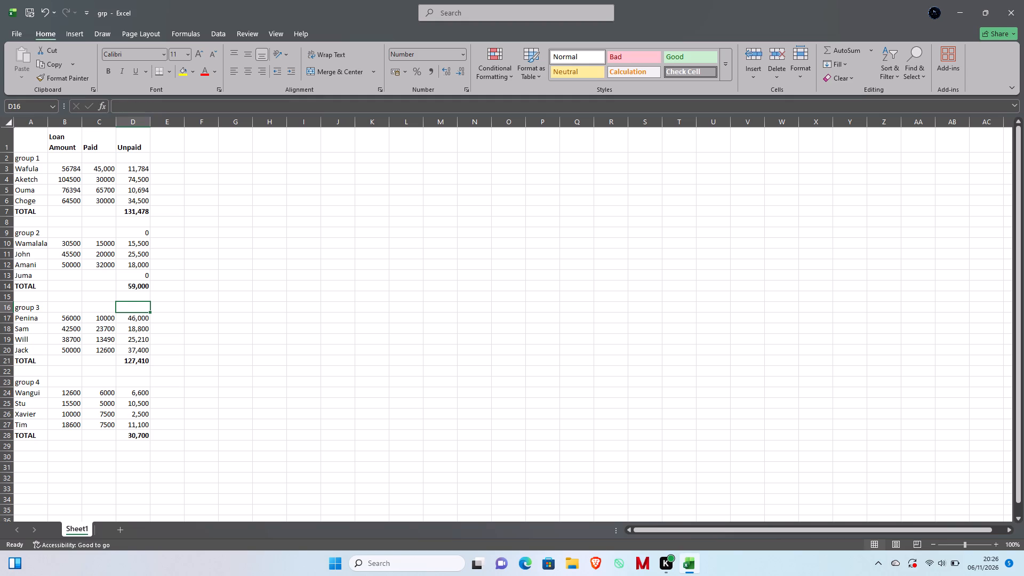
Make the four group headings in column A bold: group 3, group 4, group 2 and group 1.
{"action": "left_click", "coordinate": [20, 307]}
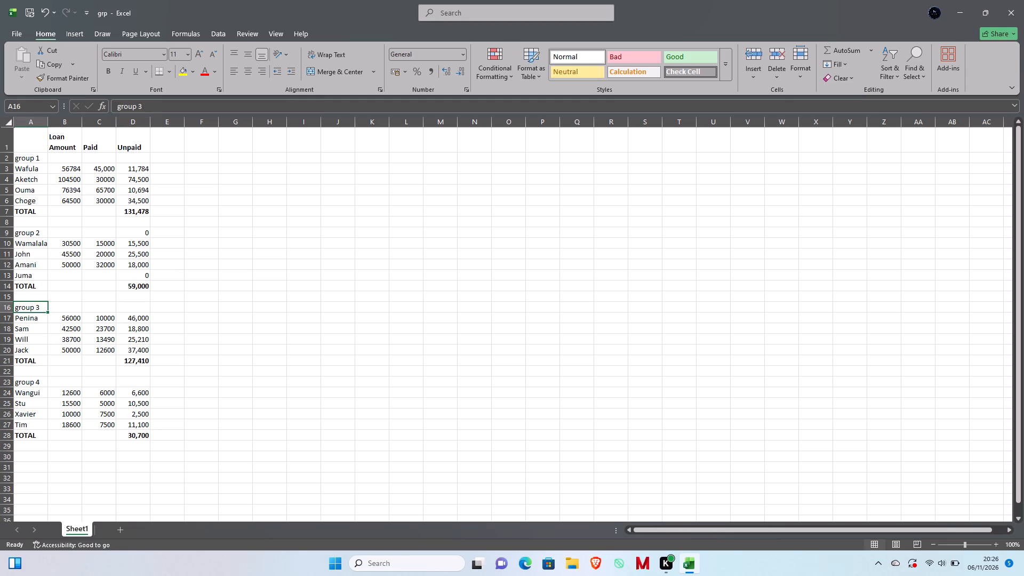
{"action": "key", "text": "ctrl+b"}
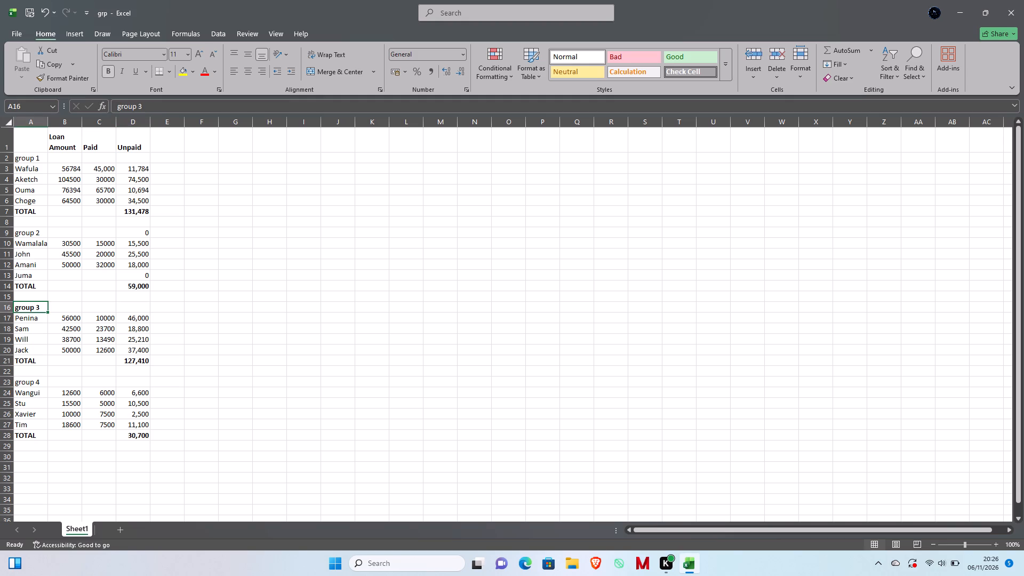
{"action": "left_click", "coordinate": [33, 381]}
{"action": "key", "text": "ctrl+b"}
{"action": "left_click", "coordinate": [35, 235], "text": "ctrl"}
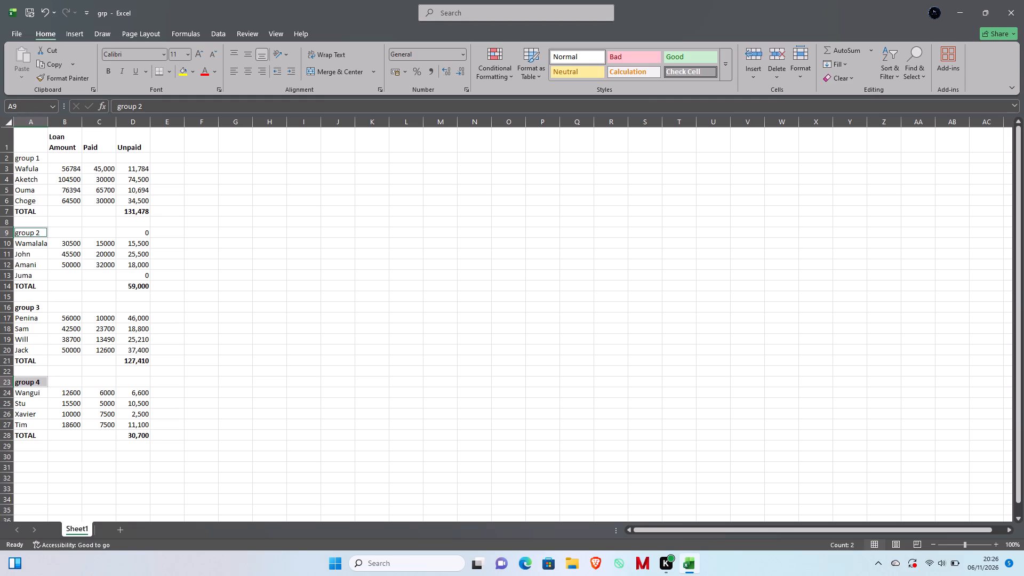
{"action": "key", "text": "ctrl+b"}
{"action": "left_click", "coordinate": [38, 159]}
{"action": "key", "text": "ctrl+b"}
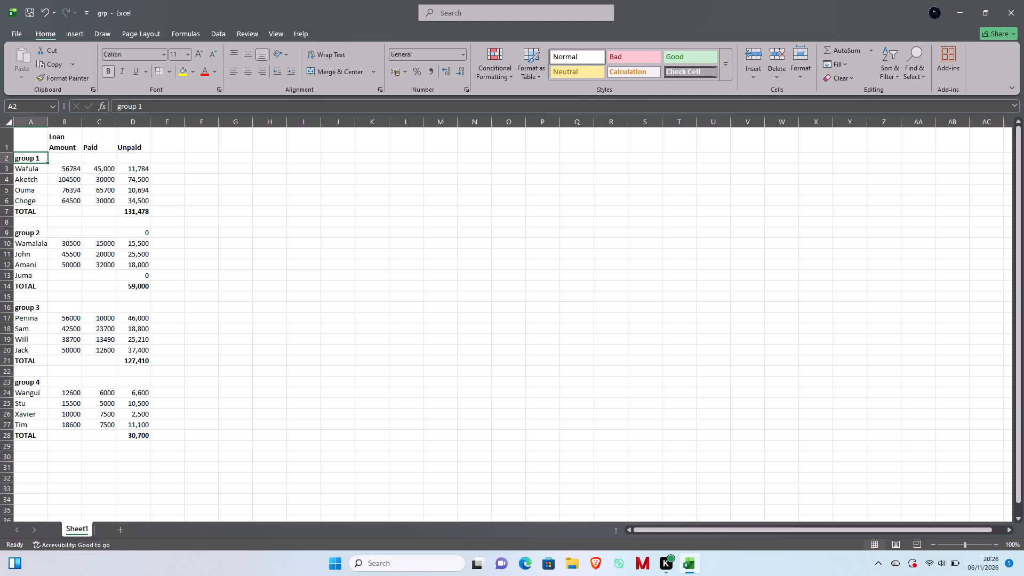
Fill in Juma's row in group 2 with a Loan Amount of 52500 and a Paid amount of 32000.
{"action": "double_click", "coordinate": [65, 271]}
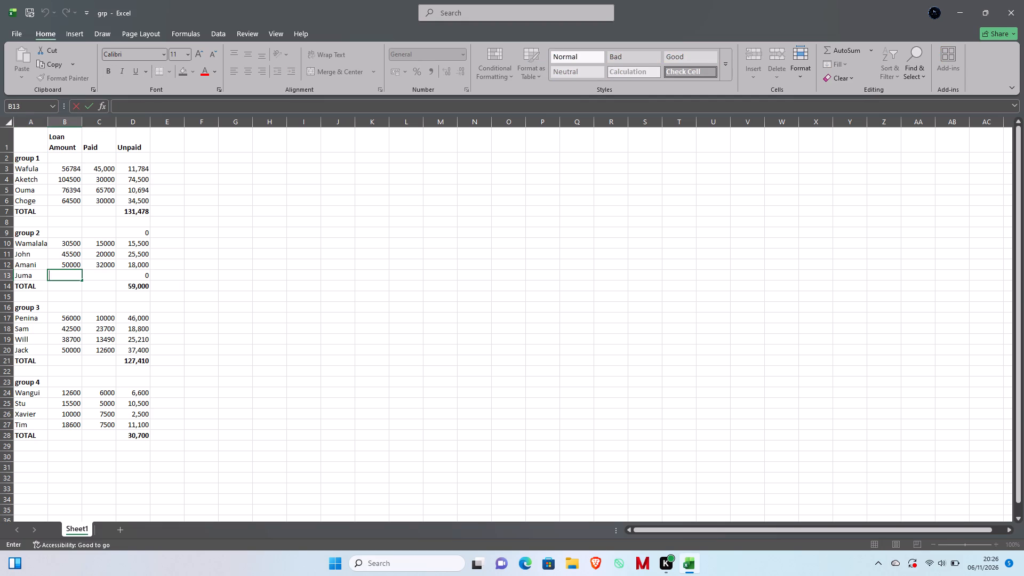
{"action": "type", "text": "52"}
{"action": "key", "text": "5"}
{"action": "type", "text": "00"}
{"action": "key", "text": "Right"}
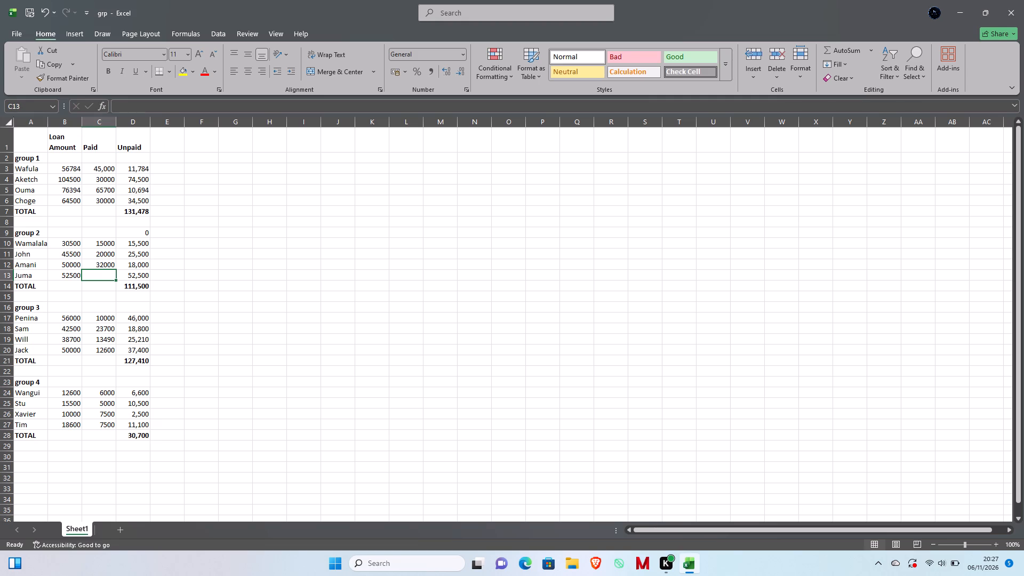
{"action": "type", "text": "32"}
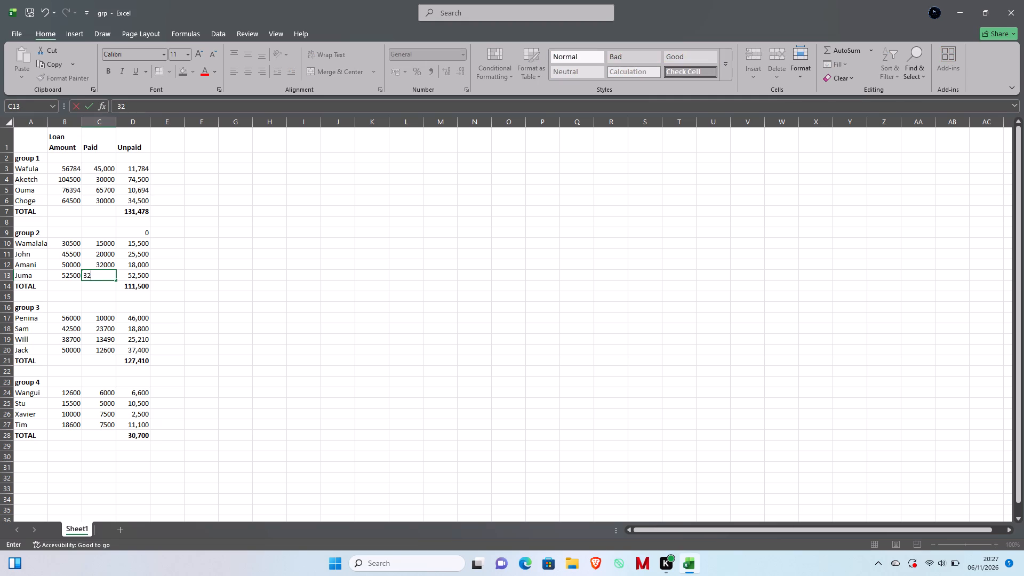
{"action": "type", "text": "00"}
{"action": "key", "text": "0"}
{"action": "key", "text": "Return"}
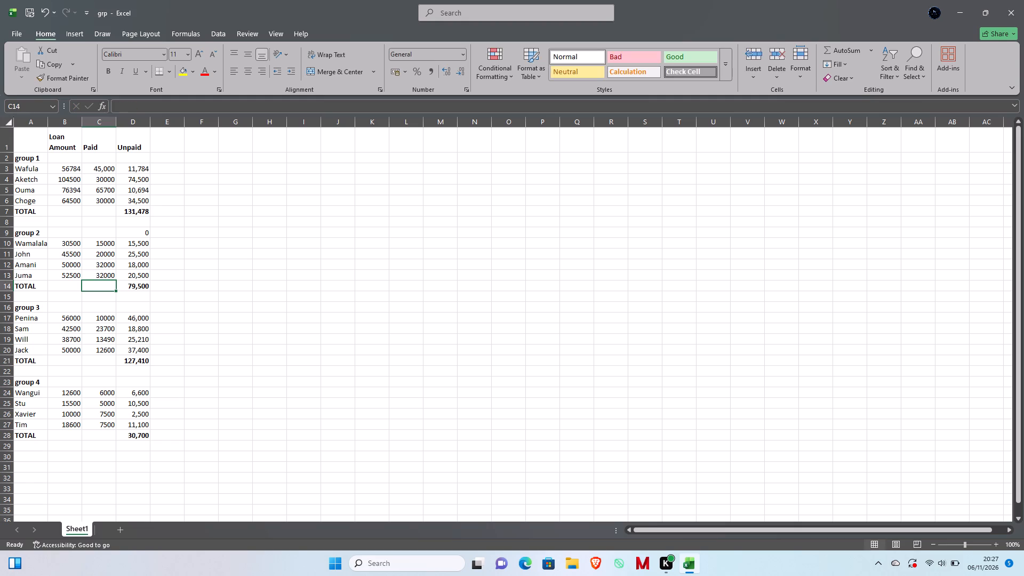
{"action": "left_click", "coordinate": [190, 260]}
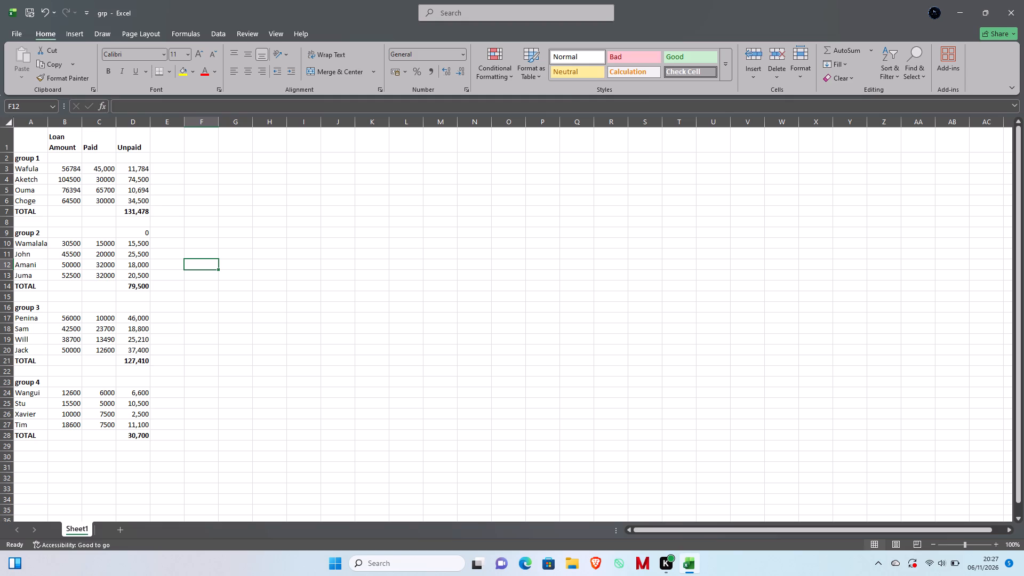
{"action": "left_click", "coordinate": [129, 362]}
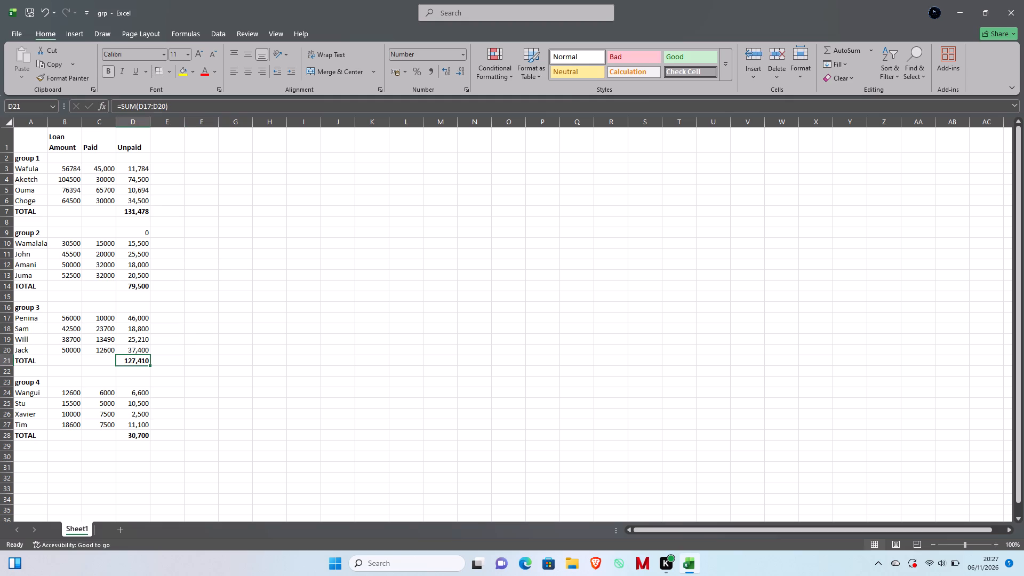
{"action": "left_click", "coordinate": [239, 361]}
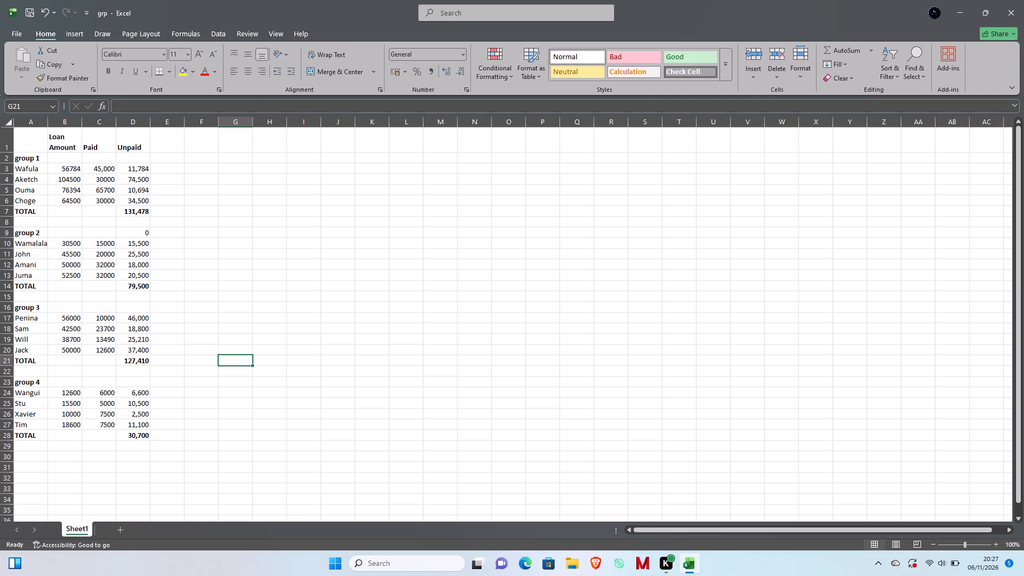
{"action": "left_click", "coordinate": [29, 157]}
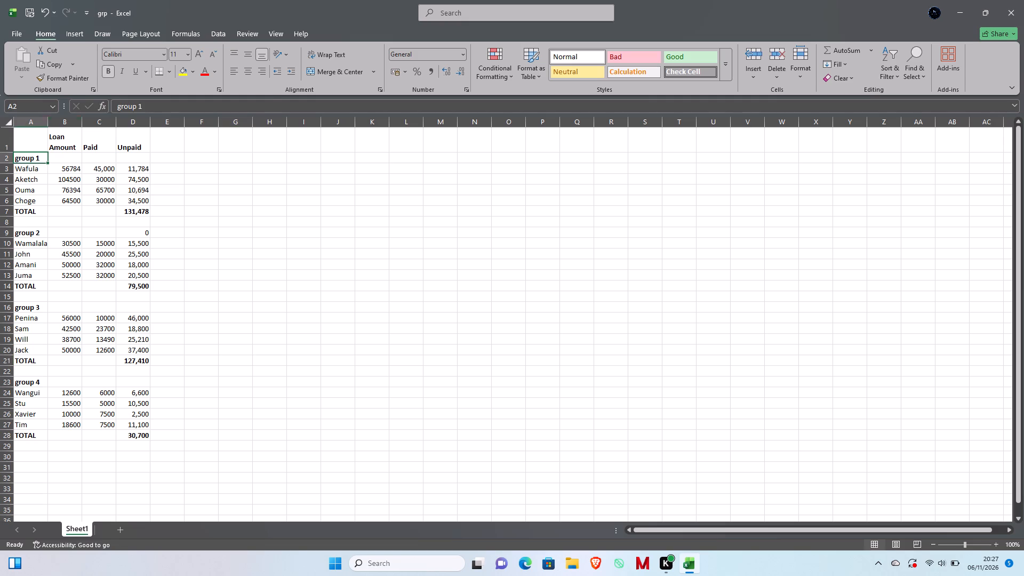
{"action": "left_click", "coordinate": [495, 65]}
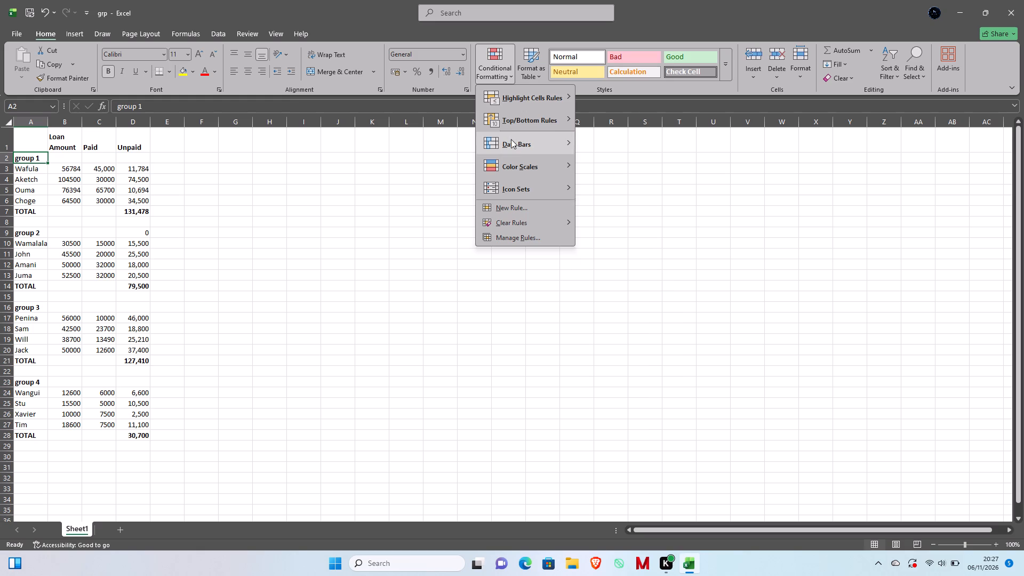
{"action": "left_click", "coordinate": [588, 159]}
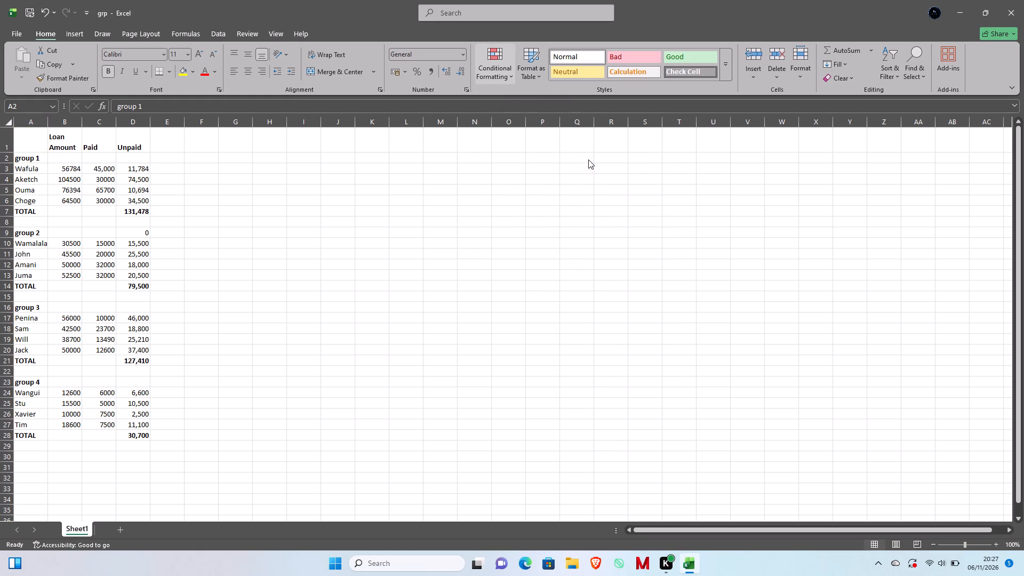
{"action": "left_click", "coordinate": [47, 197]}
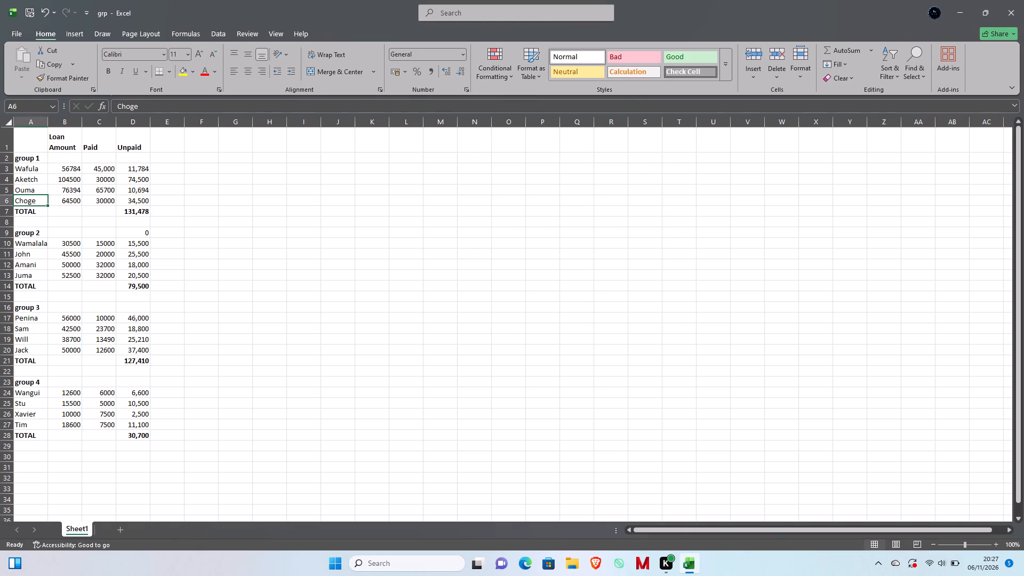